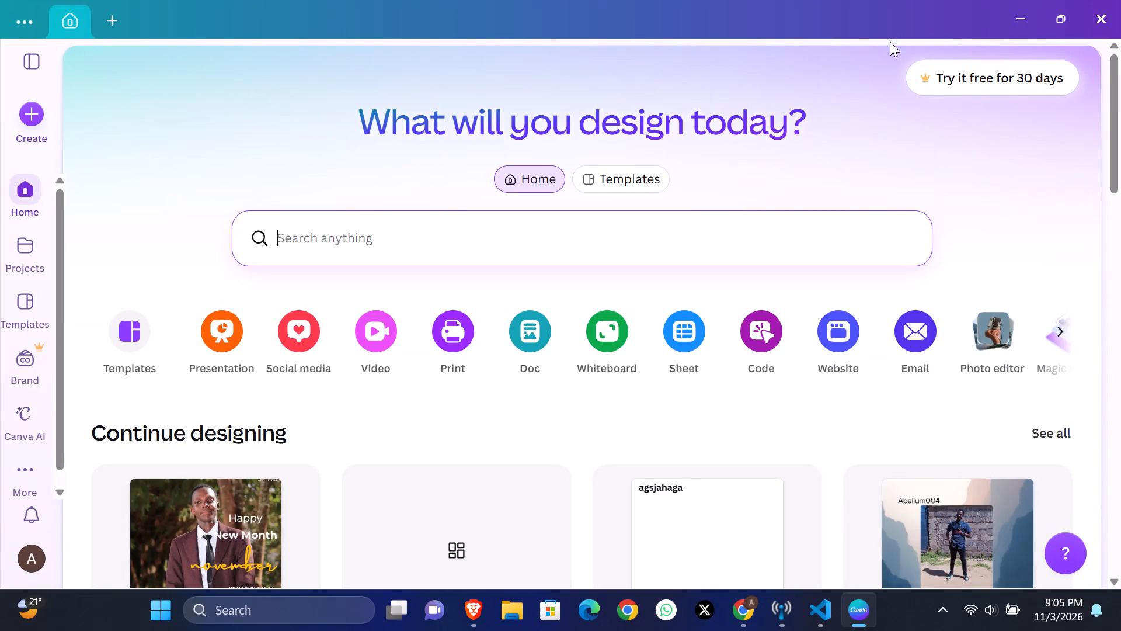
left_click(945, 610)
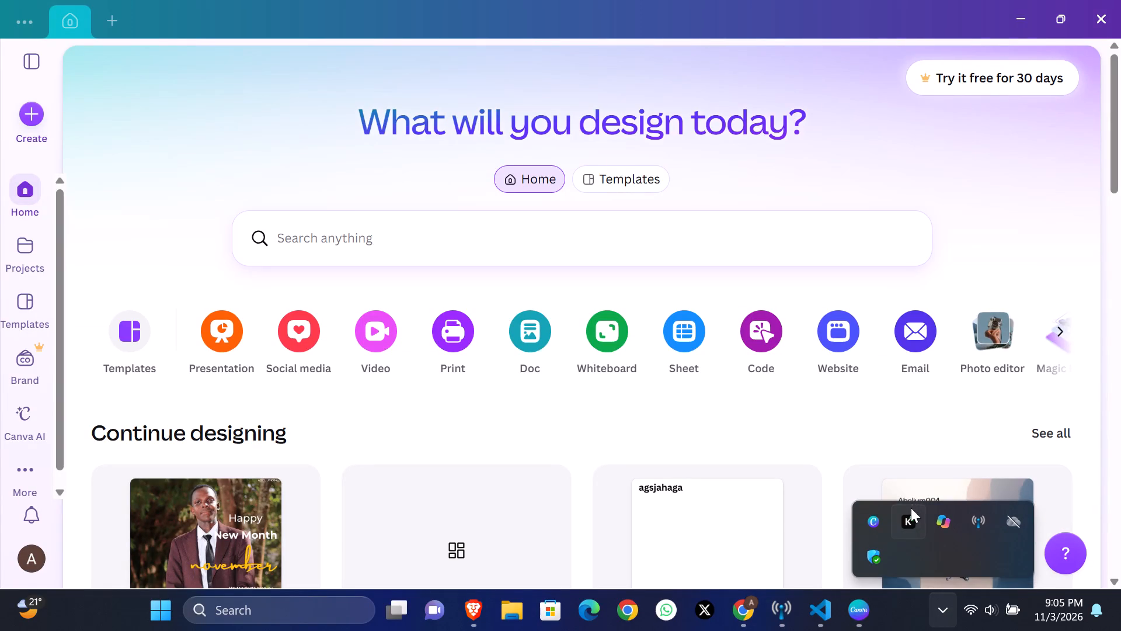
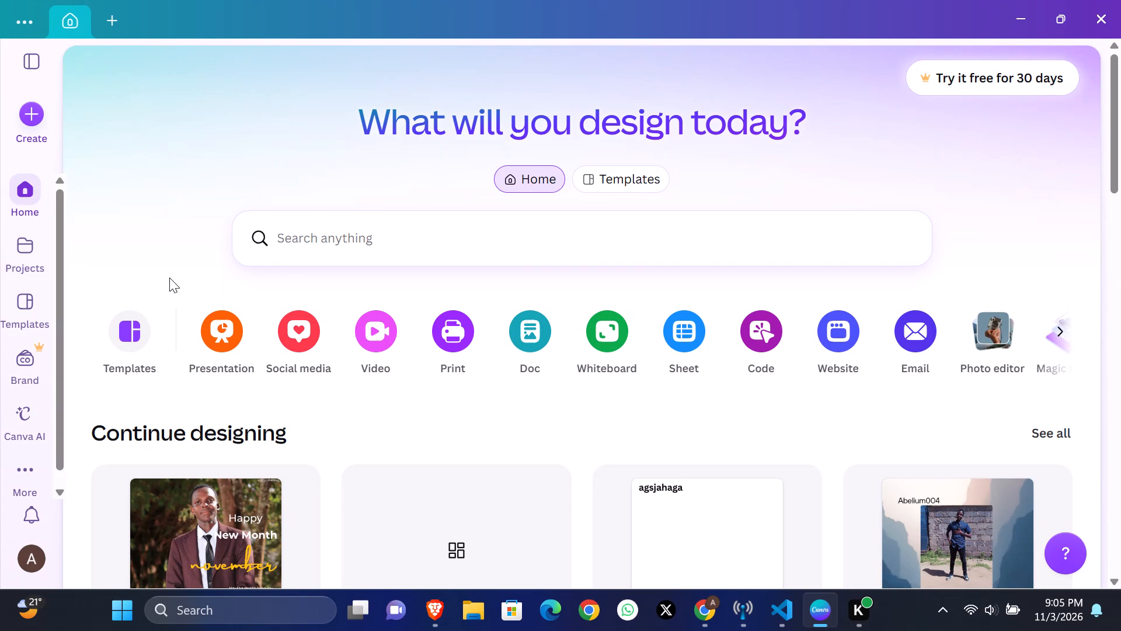
Look through the recent designs listed under Continue designing on the home page.
scroll(169, 278, "down", 1)
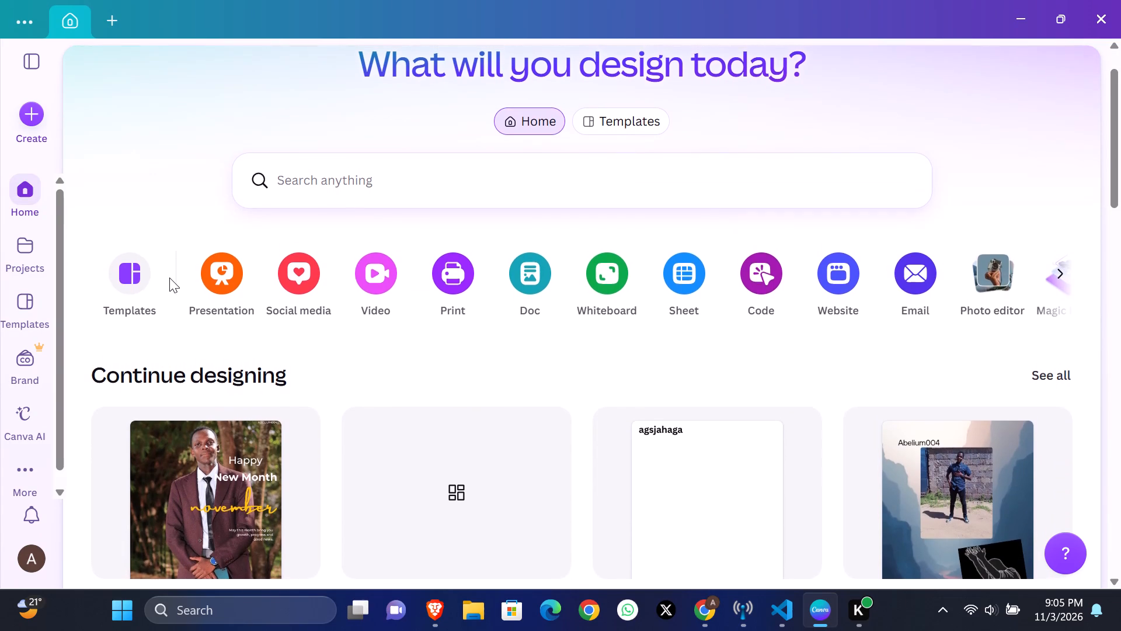
scroll(169, 278, "down", 1)
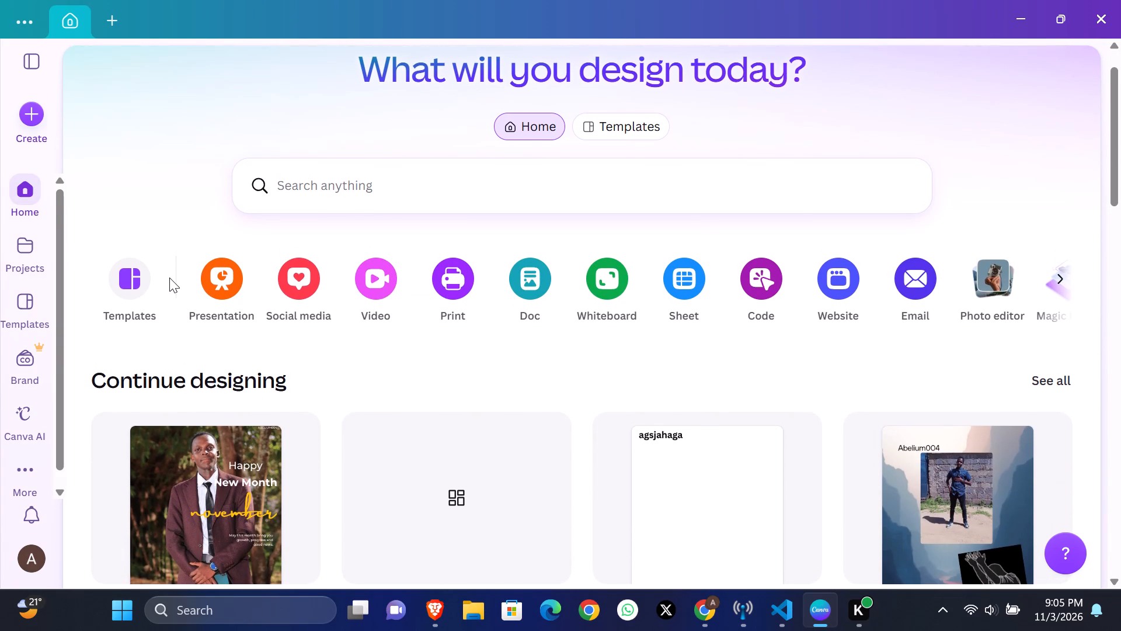
scroll(169, 278, "up", 1)
scroll(169, 278, "down", 2)
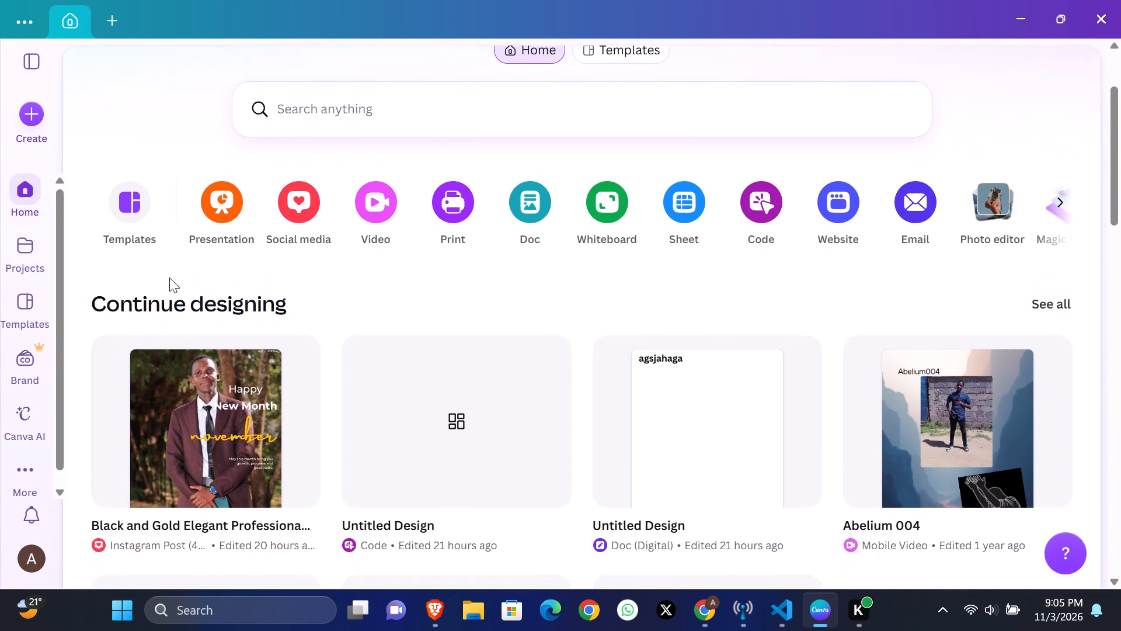
scroll(169, 278, "down", 1)
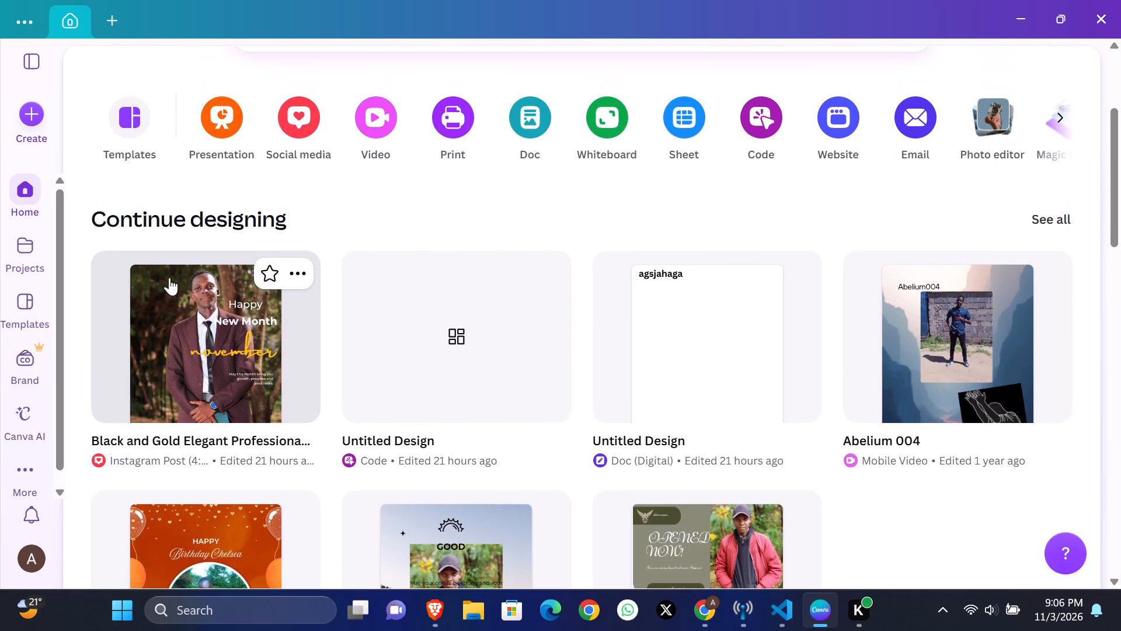
scroll(169, 278, "down", 2)
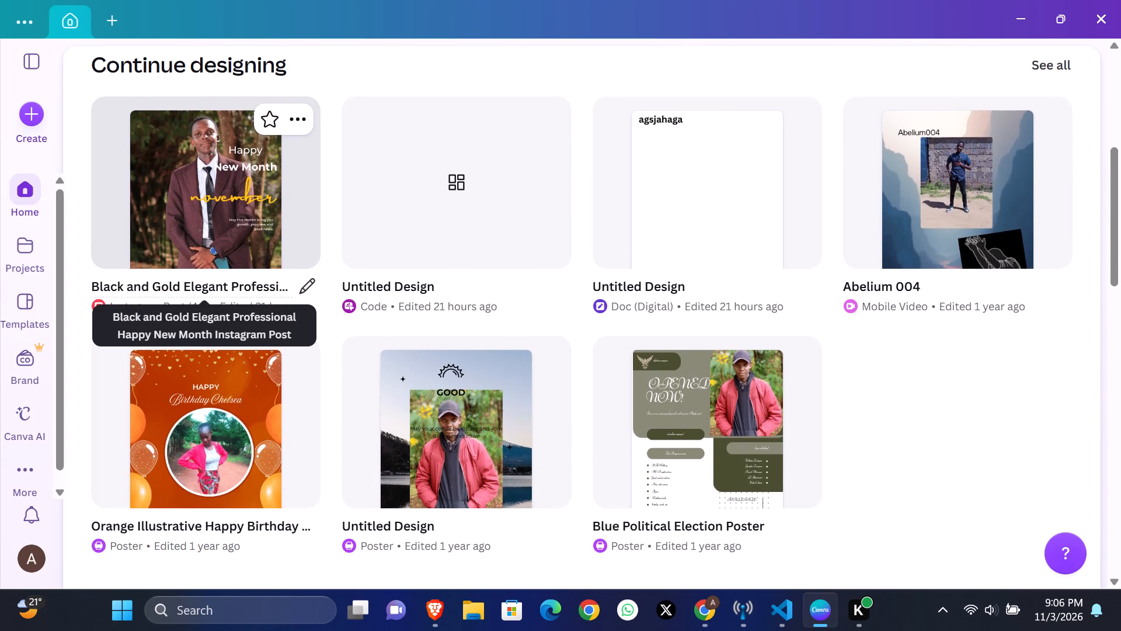
scroll(169, 278, "up", 1)
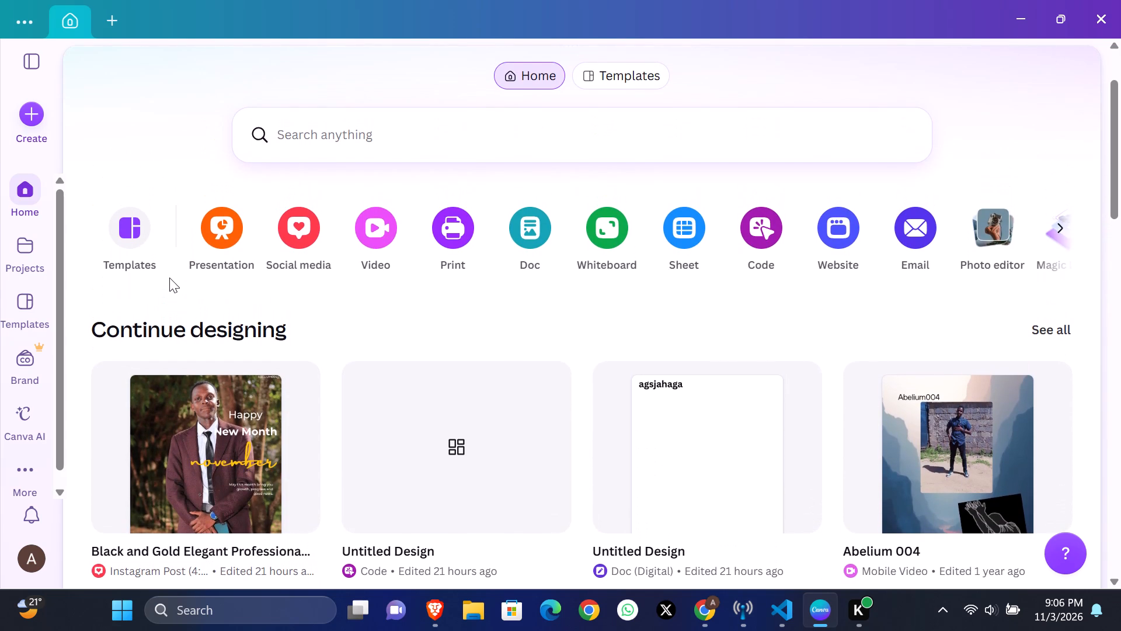
Look through the recent designs in the Continue designing section of the home page.
scroll(169, 278, "up", 2)
scroll(169, 278, "down", 1)
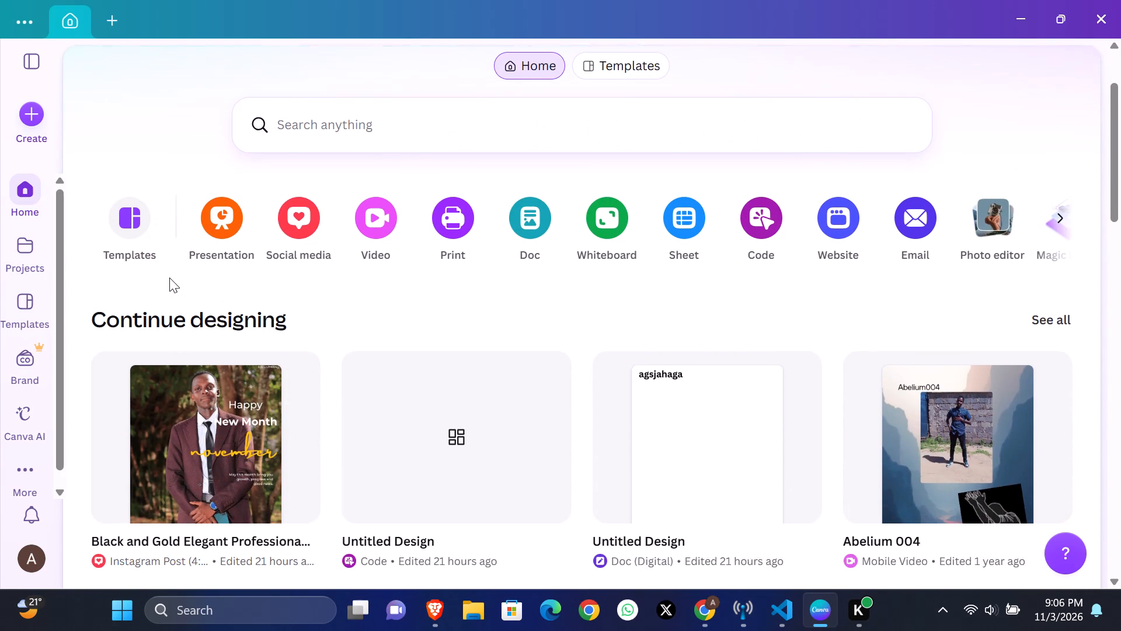
scroll(169, 278, "down", 1)
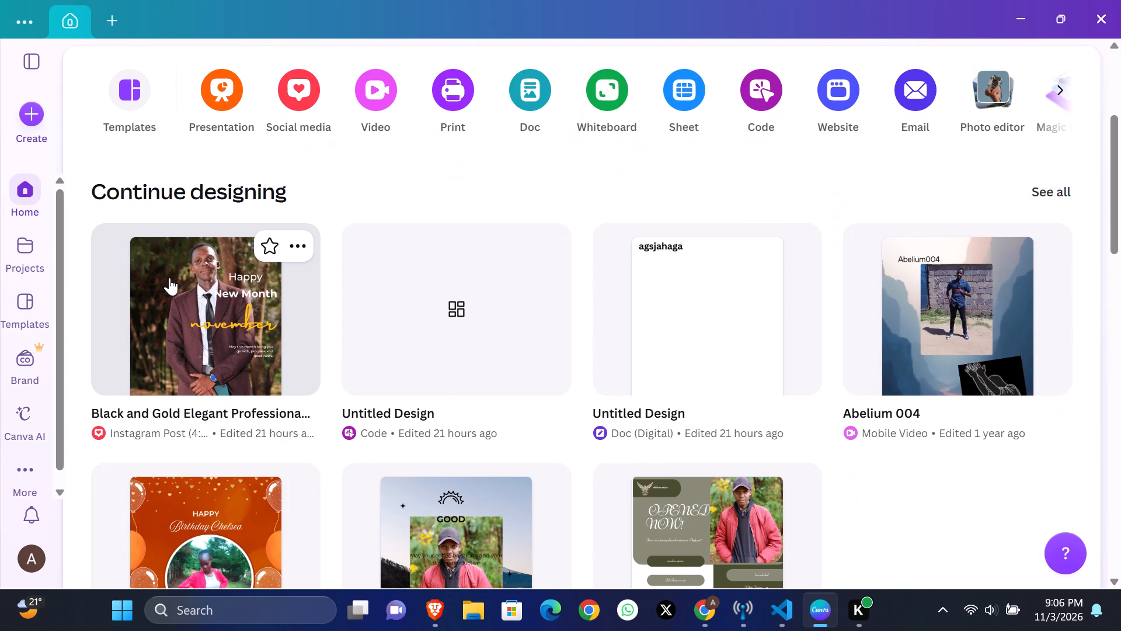
scroll(169, 278, "down", 2)
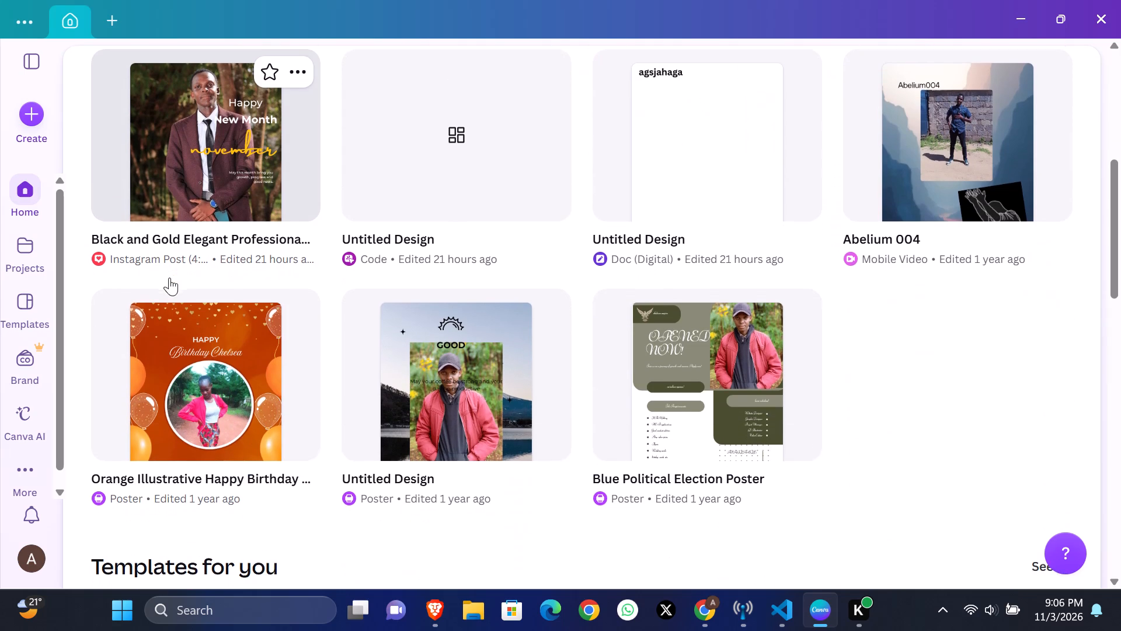
scroll(169, 278, "up", 1)
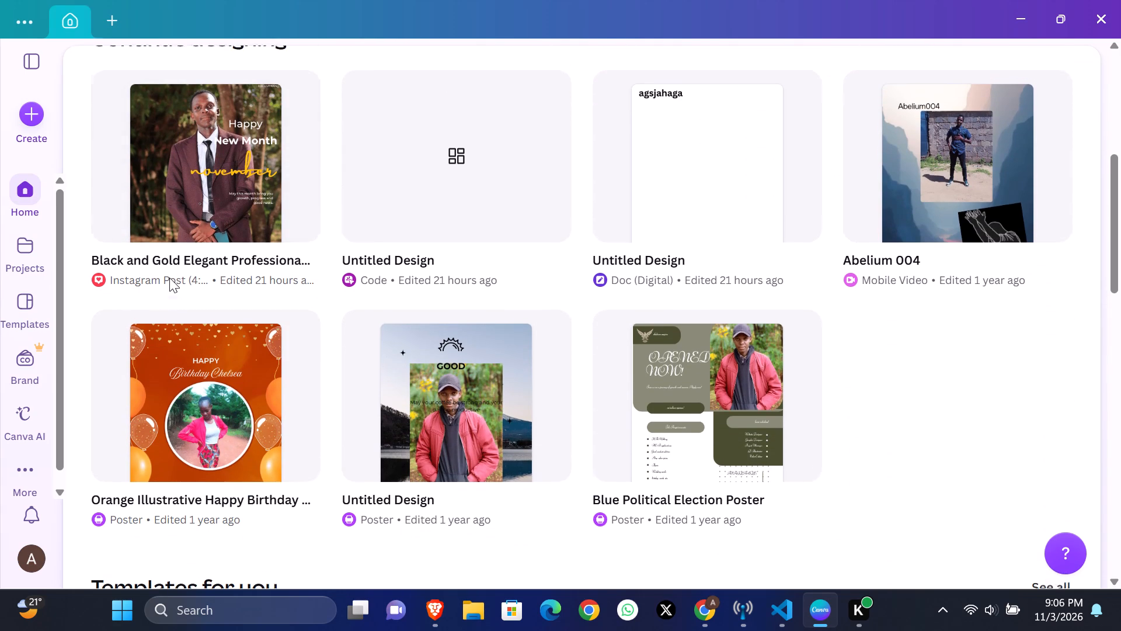
scroll(169, 278, "up", 2)
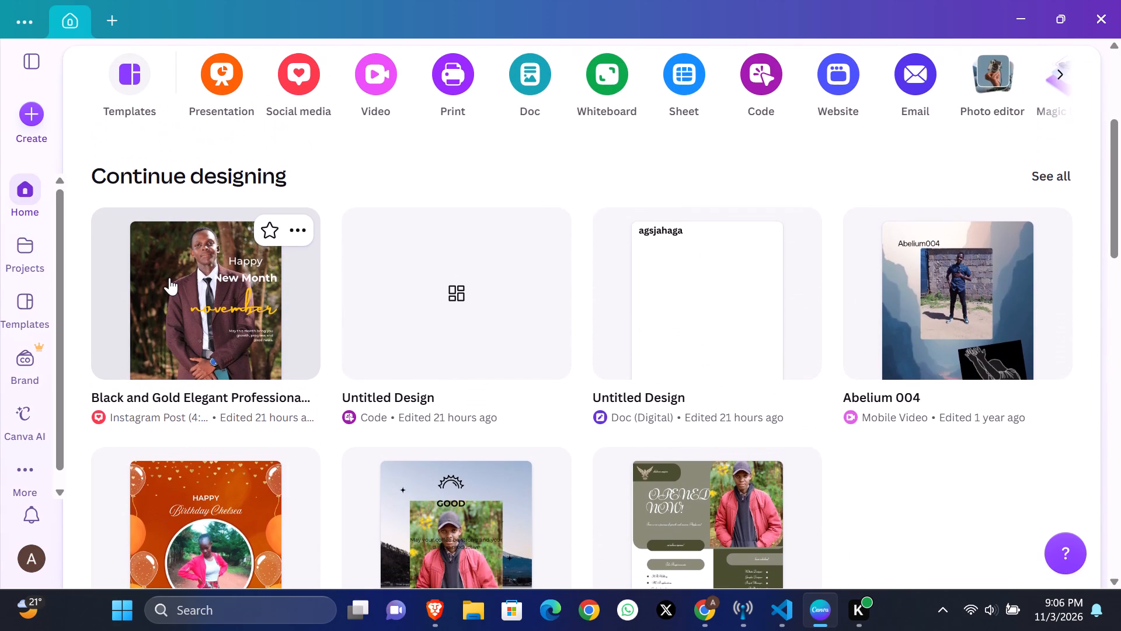
scroll(169, 278, "up", 2)
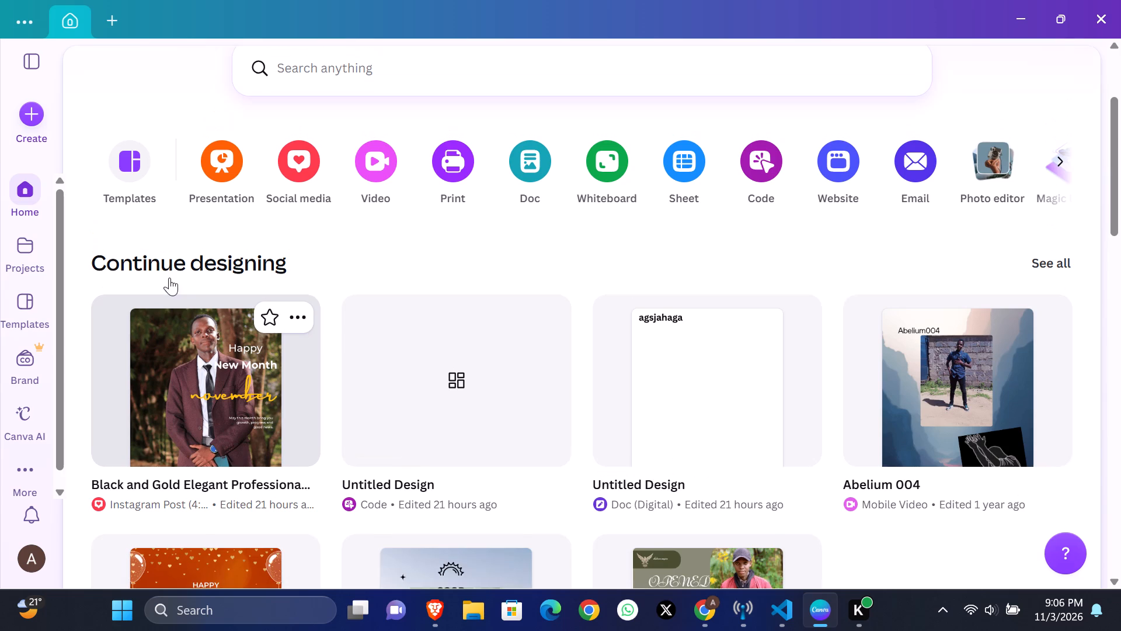
scroll(169, 278, "up", 3)
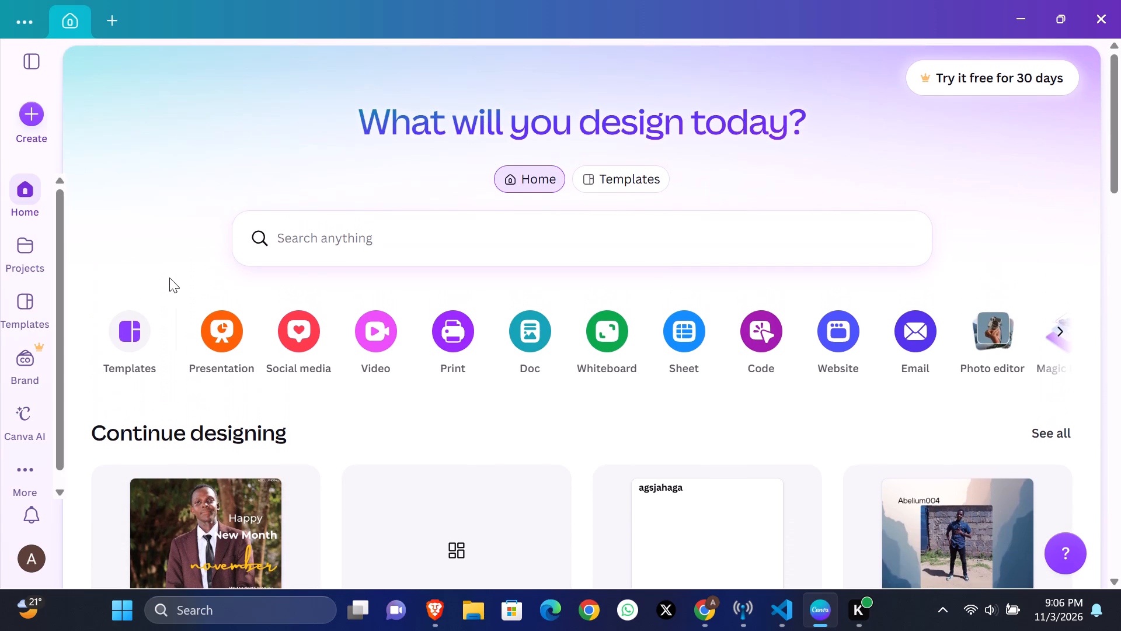
scroll(169, 278, "down", 3)
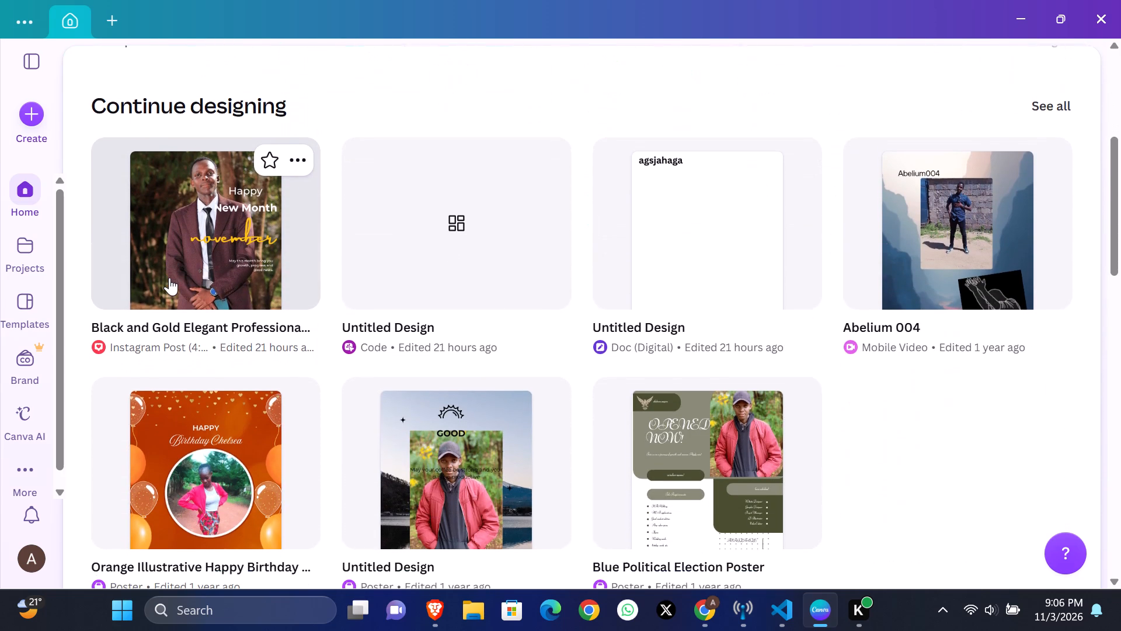
scroll(169, 278, "down", 1)
scroll(169, 278, "right", 1)
scroll(169, 278, "up", 1)
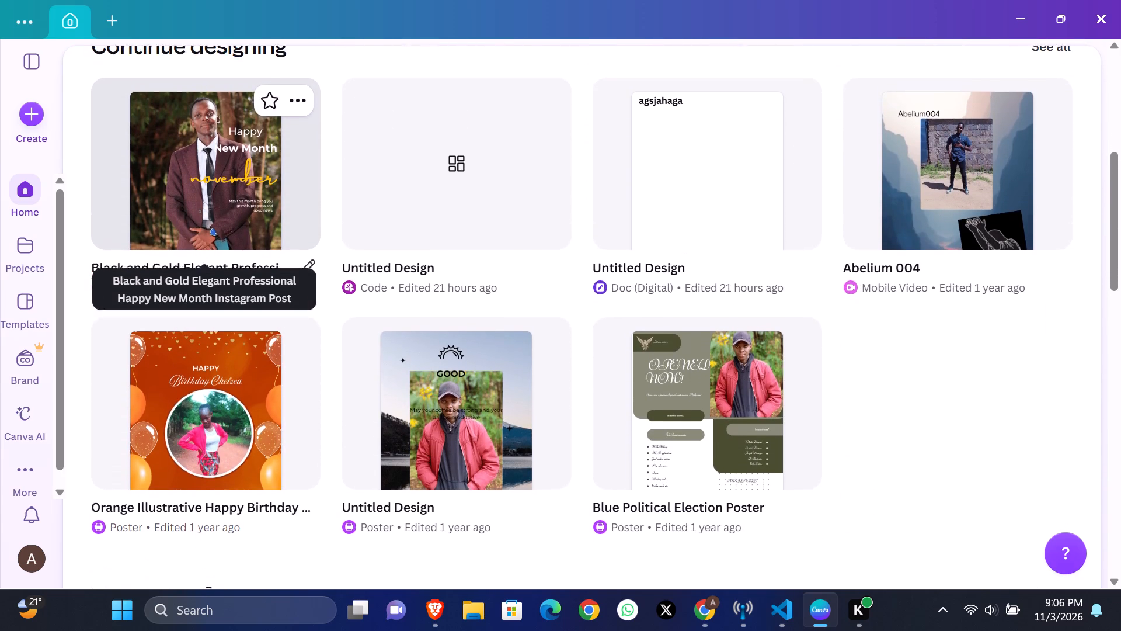
scroll(169, 278, "up", 2)
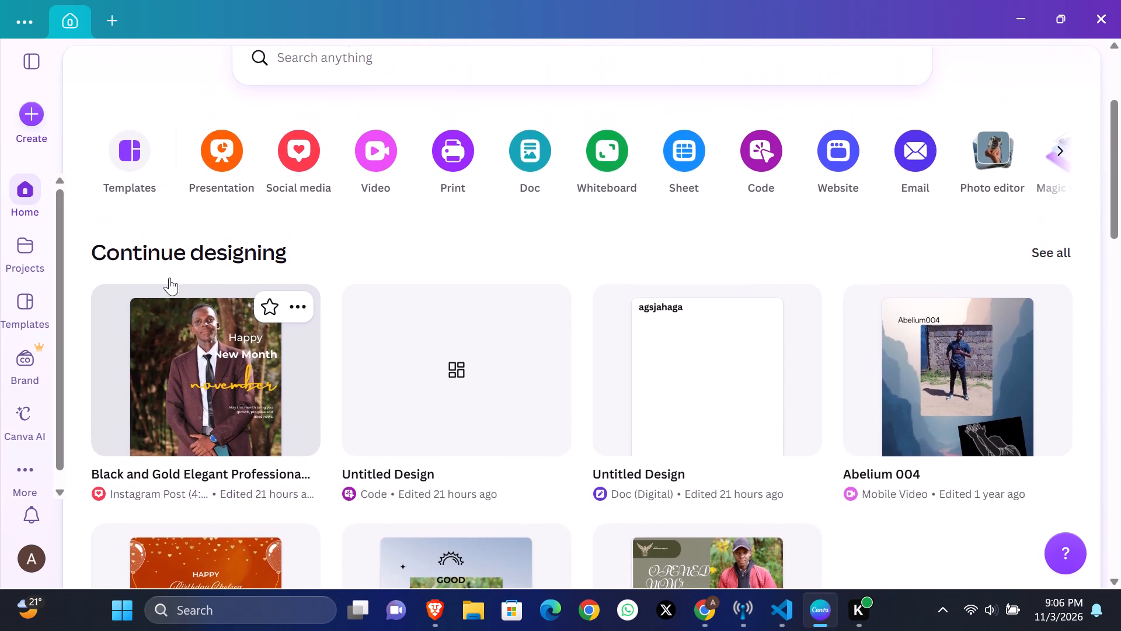
scroll(169, 278, "up", 2)
Open the recent design "Black and Gold Elegant Professional Happy New Month Instagram Post" for editing.
scroll(169, 278, "down", 3)
left_click(169, 278)
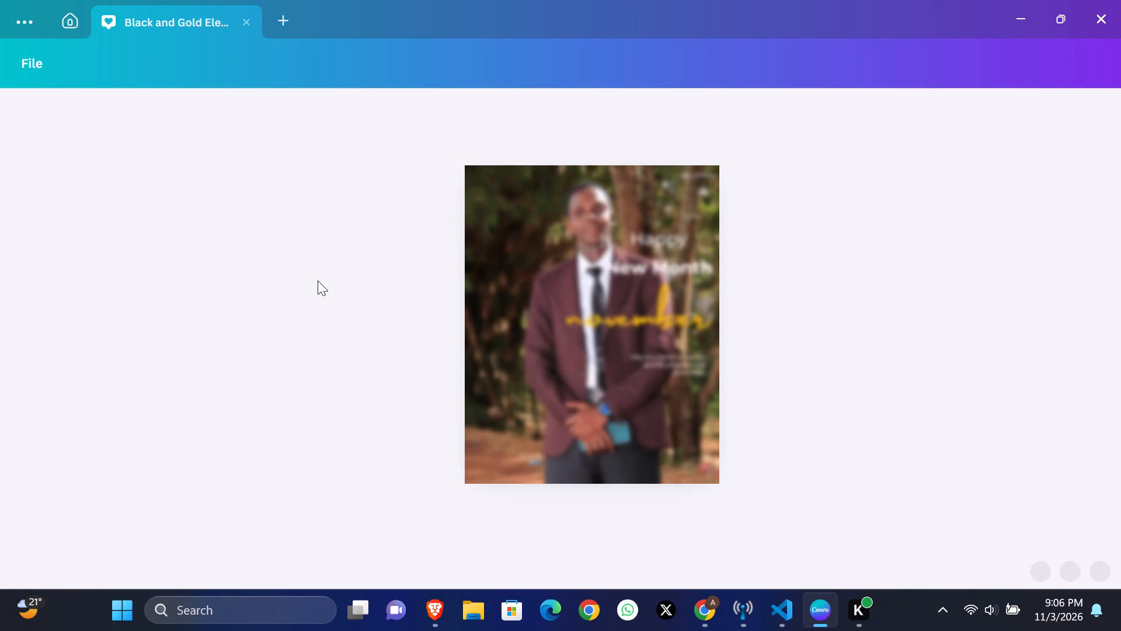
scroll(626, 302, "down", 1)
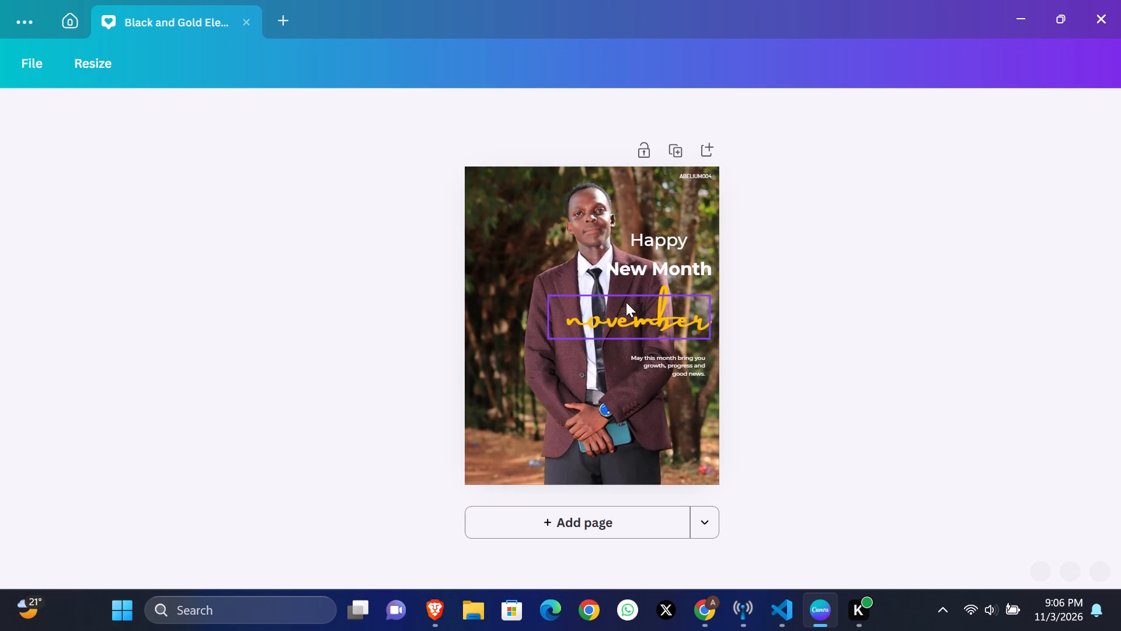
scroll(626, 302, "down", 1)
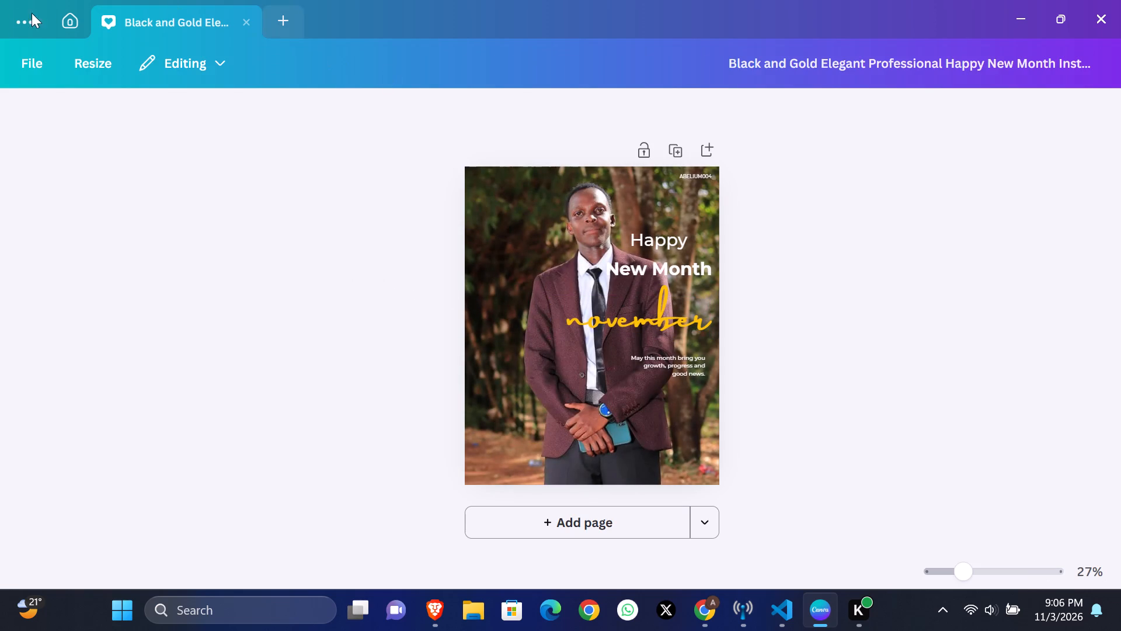
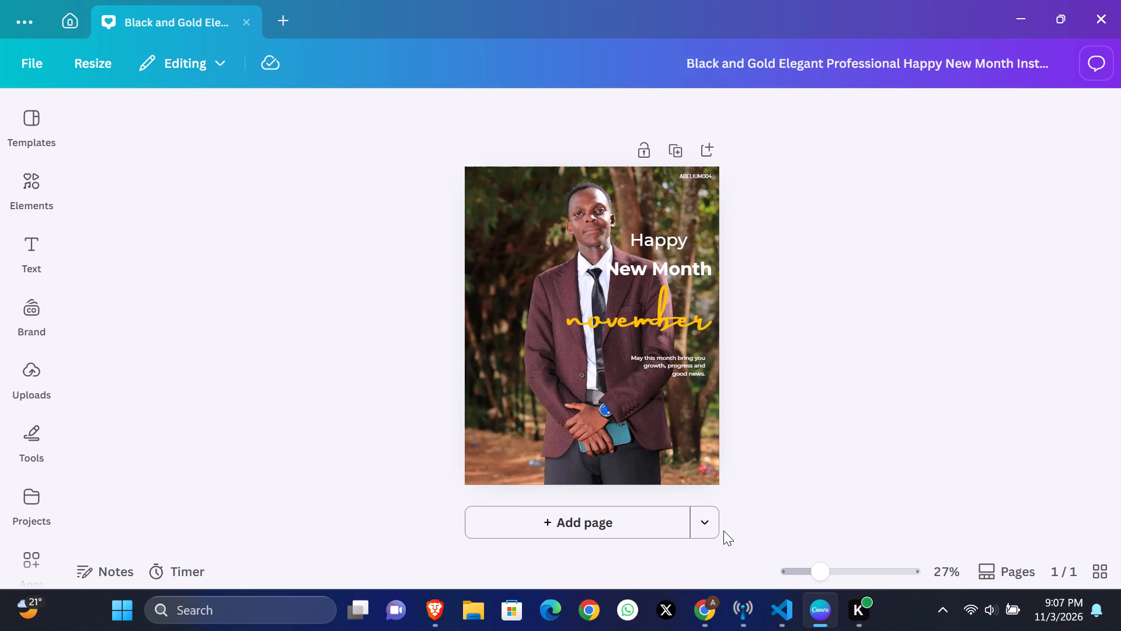
Preview the orange birthday template from the suggested Instagram Post templates without adding it to the design.
scroll(723, 531, "down", 2)
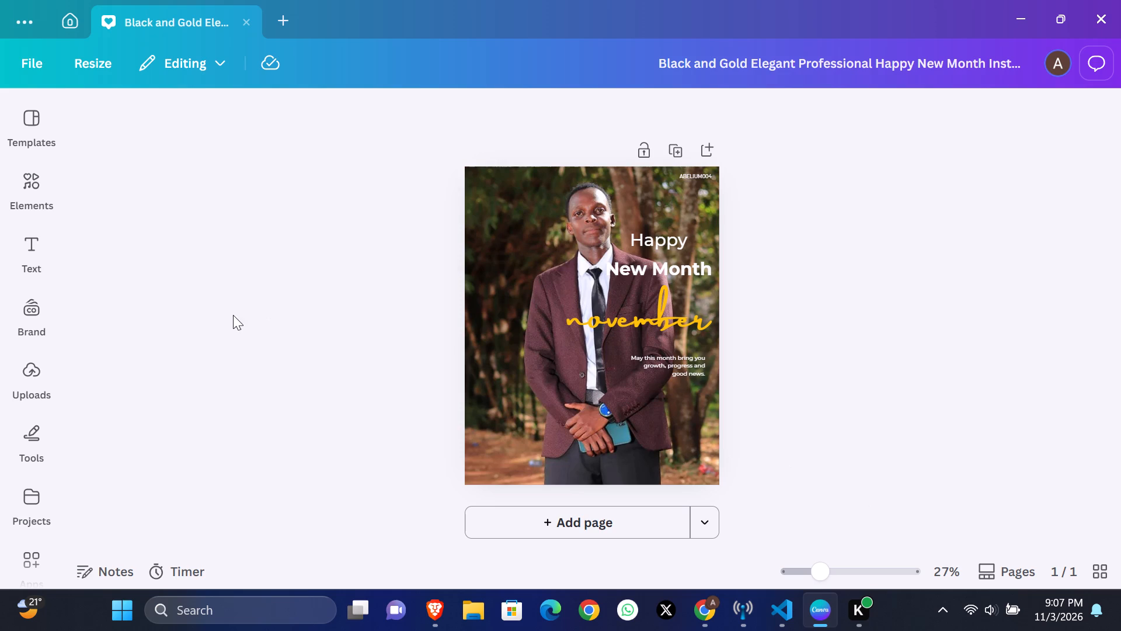
left_click(24, 114)
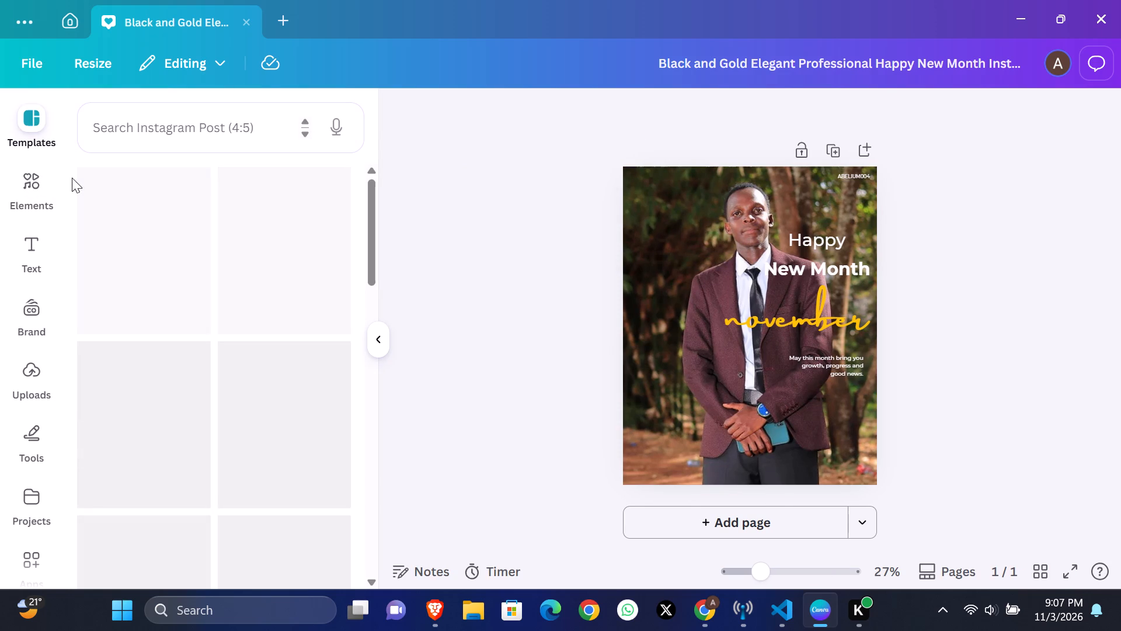
left_click(28, 189)
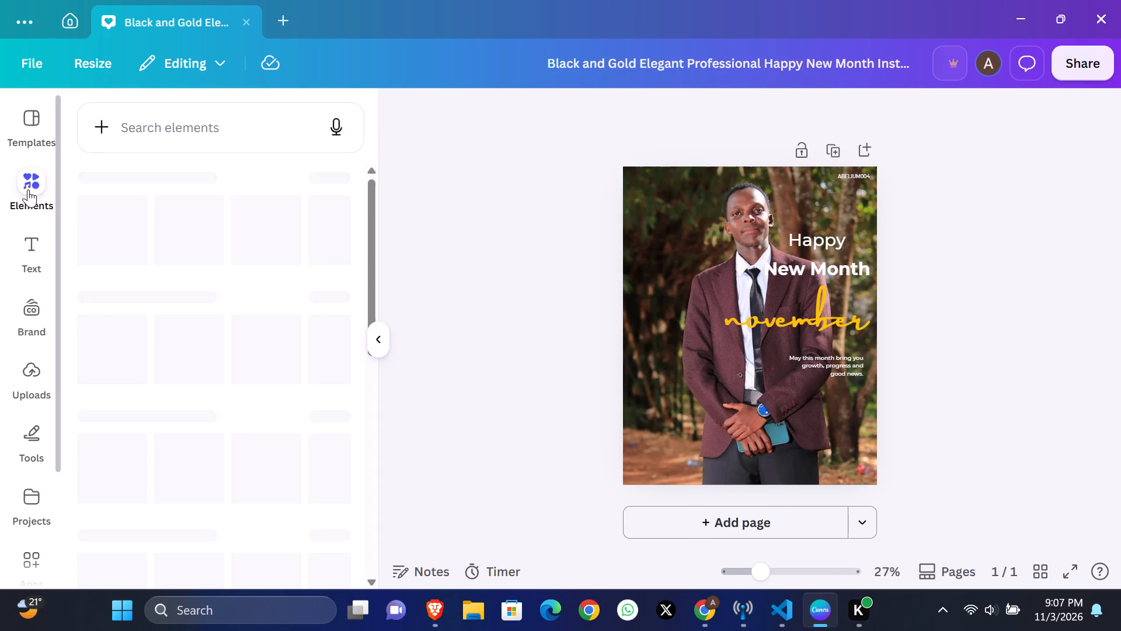
left_click(27, 133)
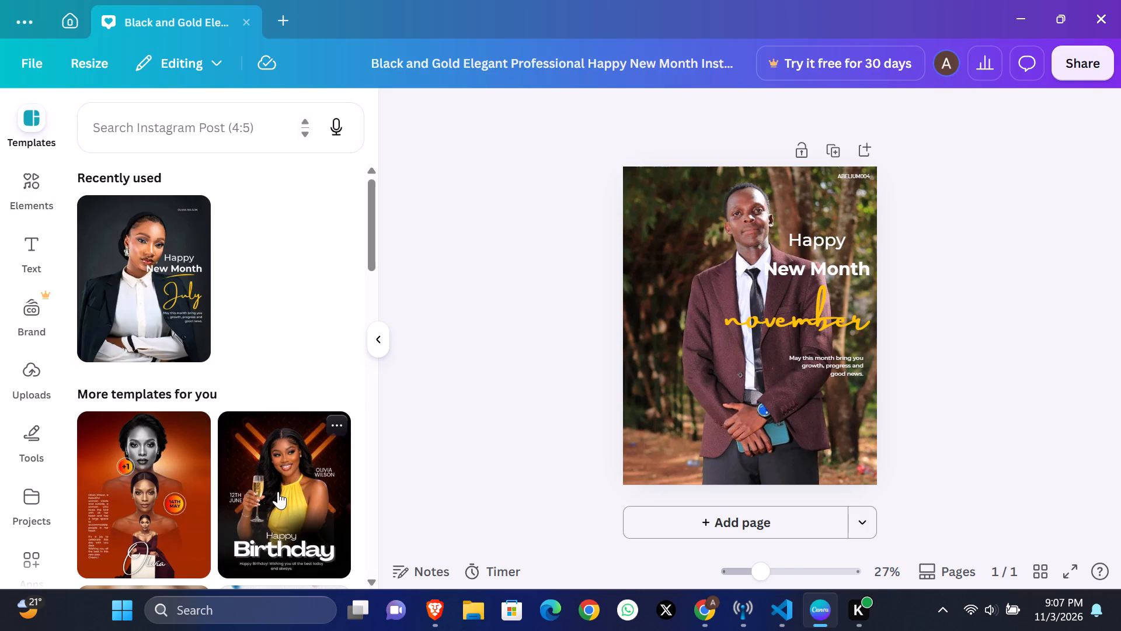
left_click(165, 498)
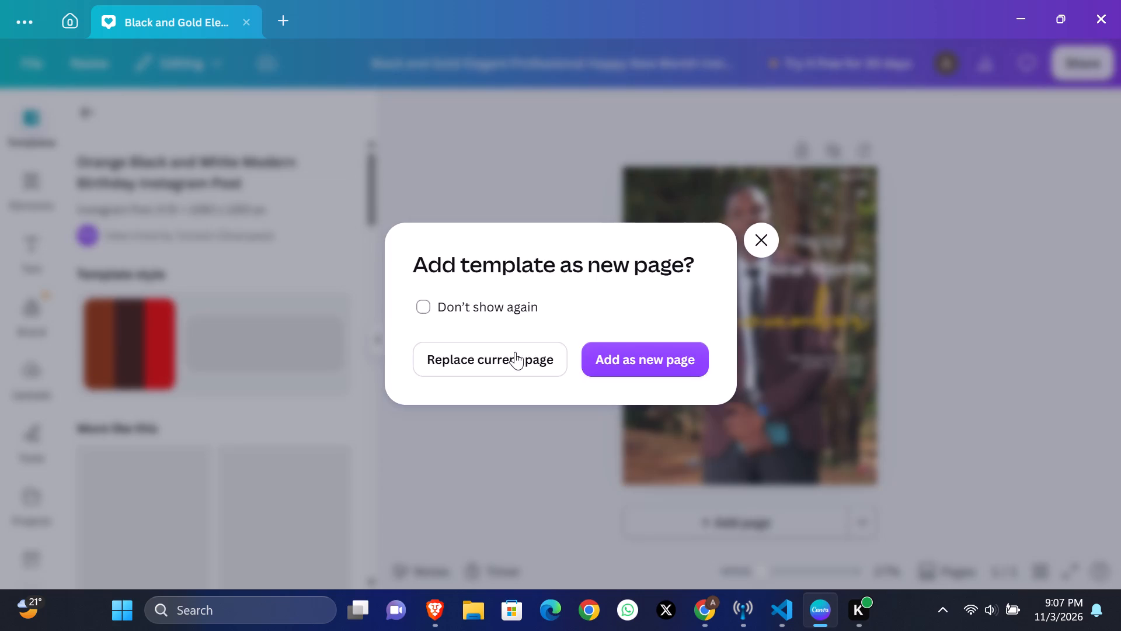
left_click(758, 242)
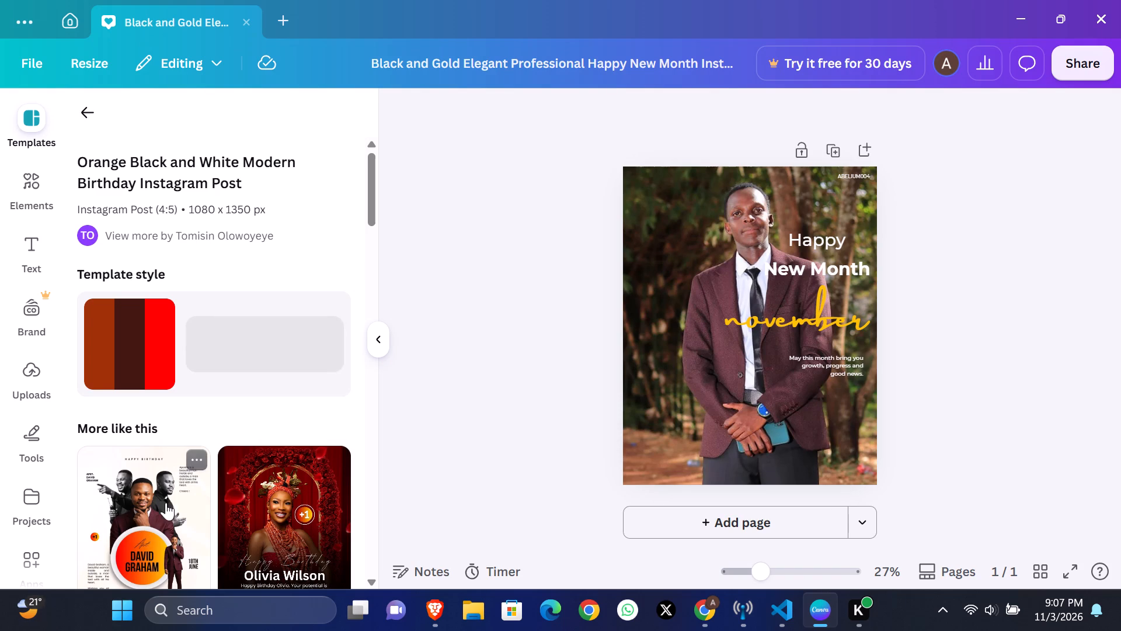
Look through the templates similar to "Orange Black and White Modern Birthday Instagram Post".
scroll(175, 497, "down", 6)
scroll(175, 497, "up", 4)
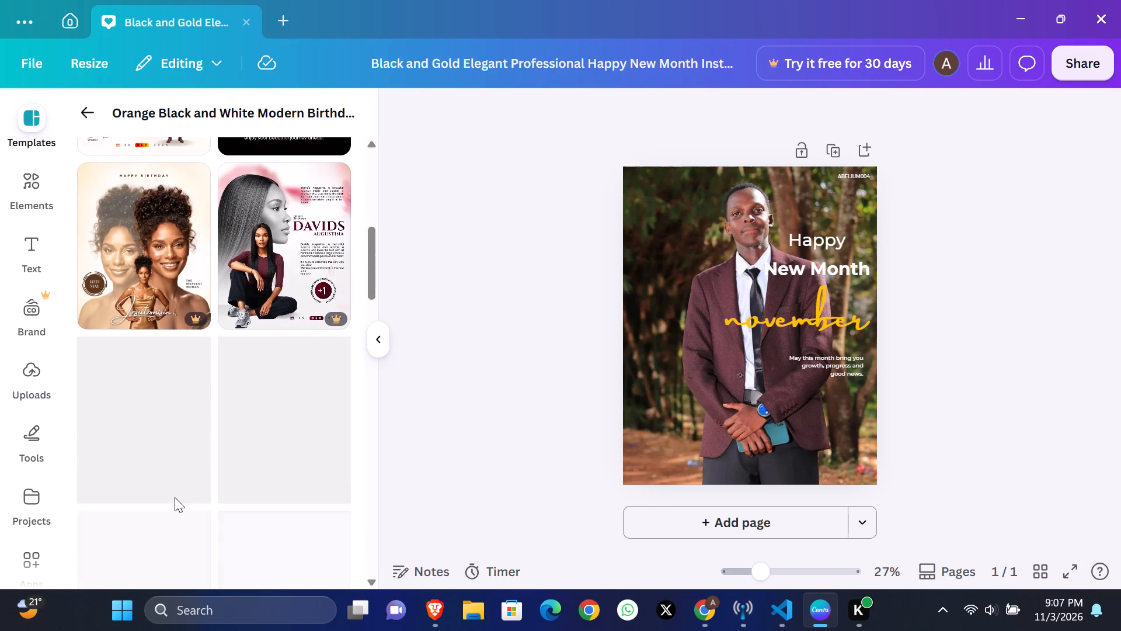
scroll(175, 497, "up", 1)
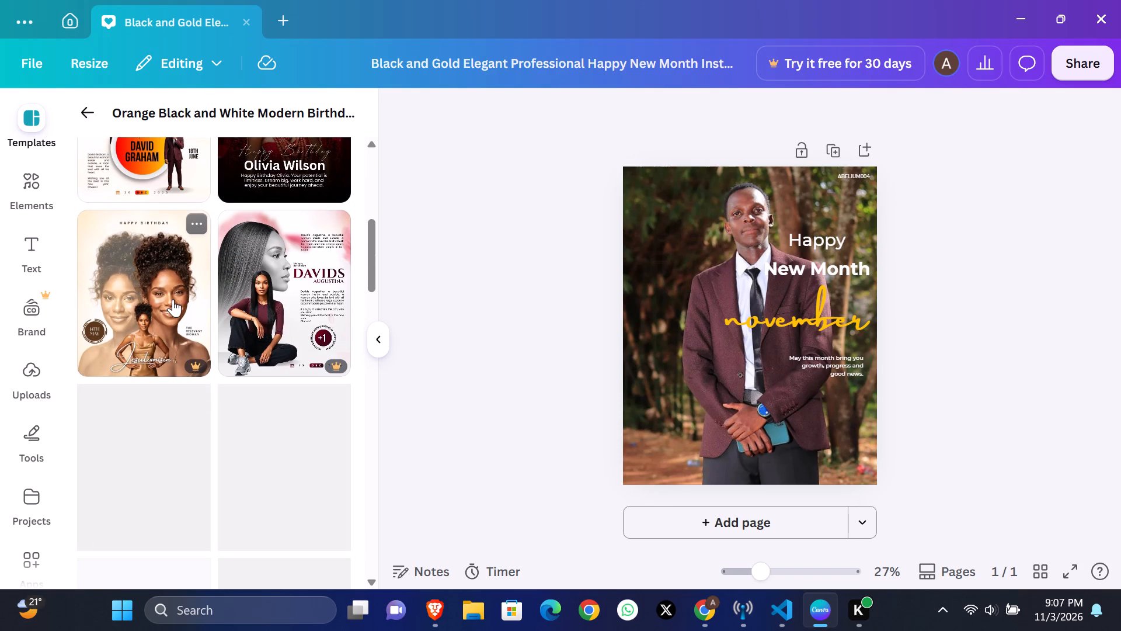
Look through the templates related to the orange, black and white birthday design beside the open post.
scroll(147, 314, "up", 1)
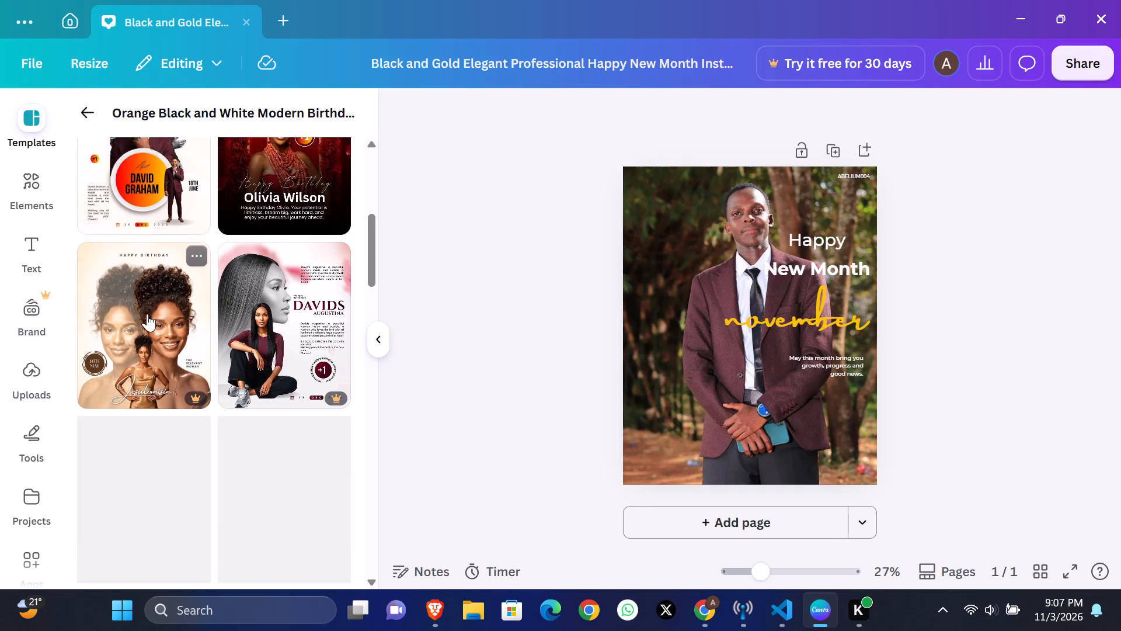
scroll(147, 314, "up", 6)
scroll(147, 314, "down", 4)
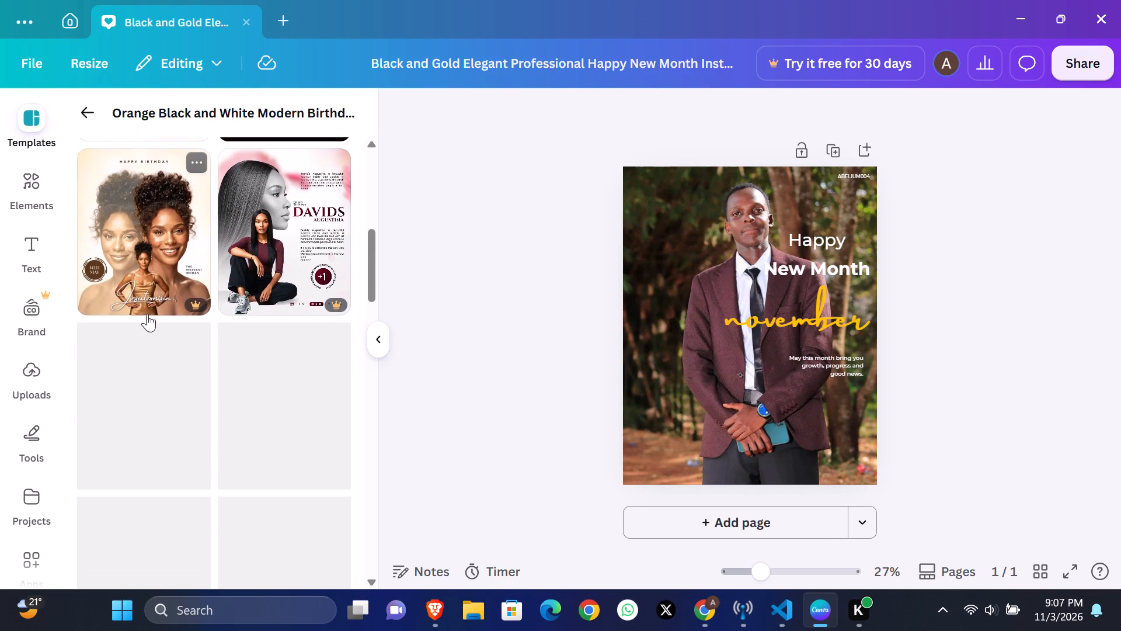
scroll(147, 314, "down", 1)
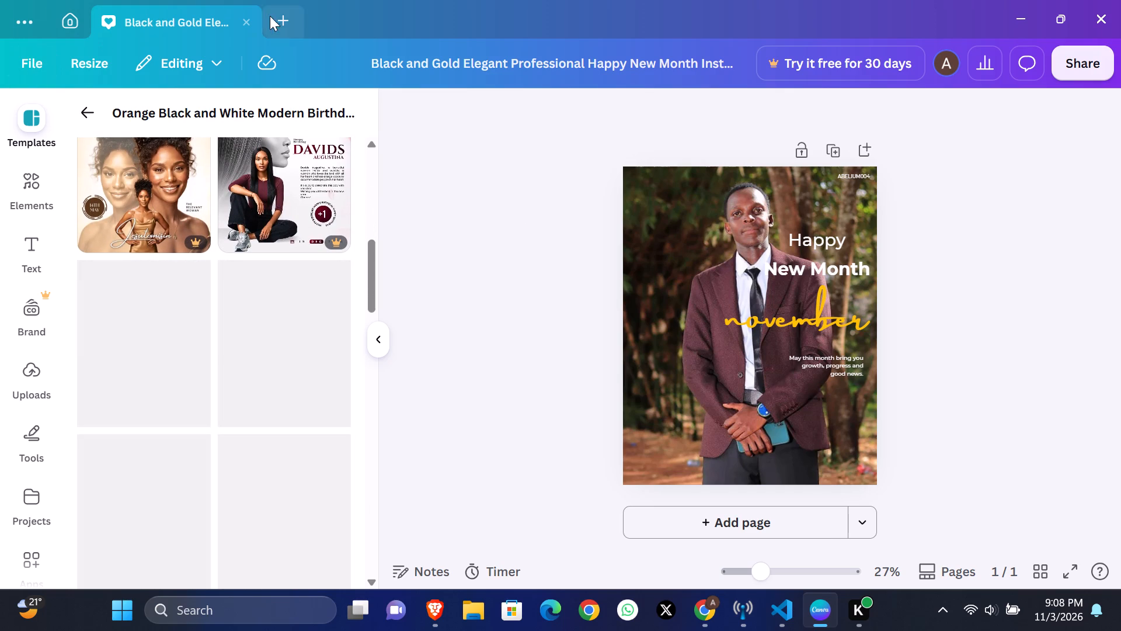
Close the Happy New Month Instagram post design.
left_click(245, 20)
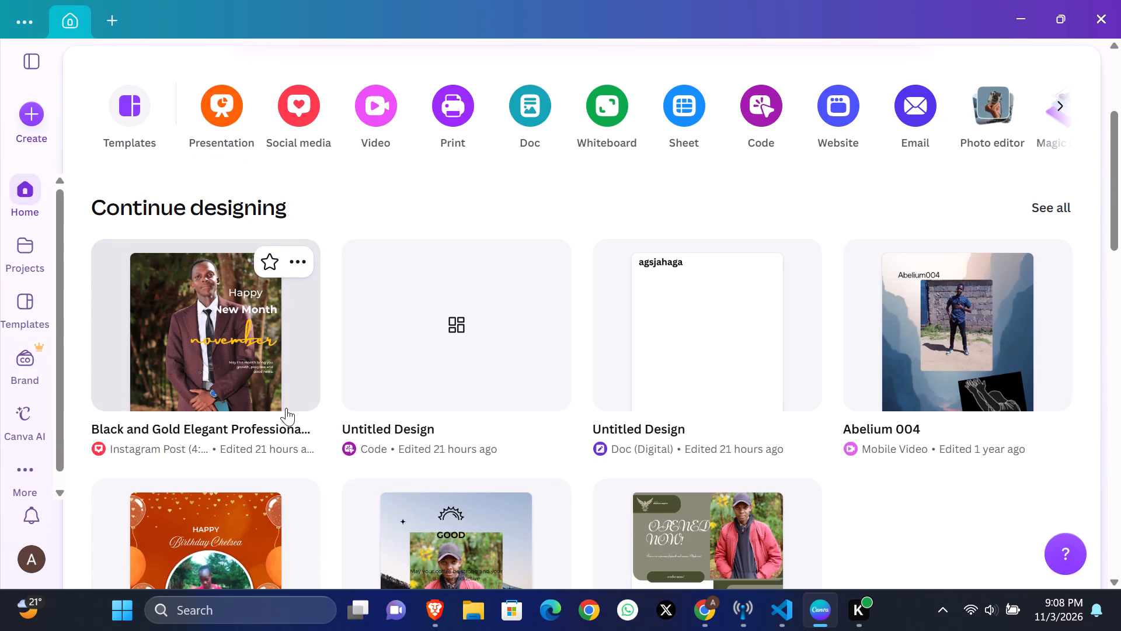
Open the Templates page from the home page.
scroll(286, 408, "down", 4)
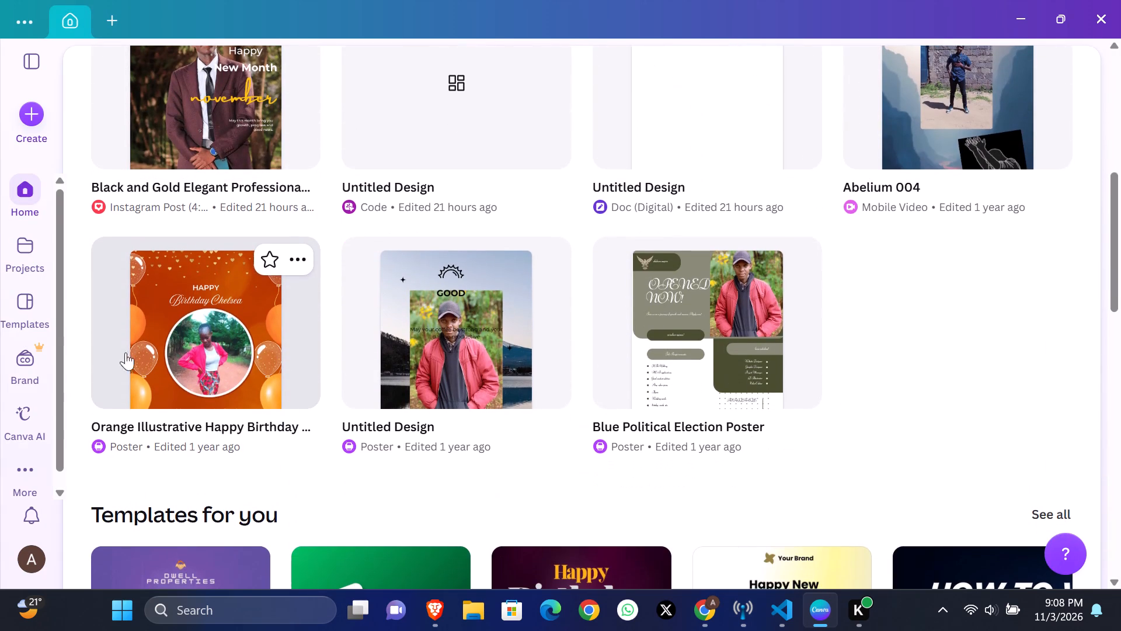
left_click(25, 313)
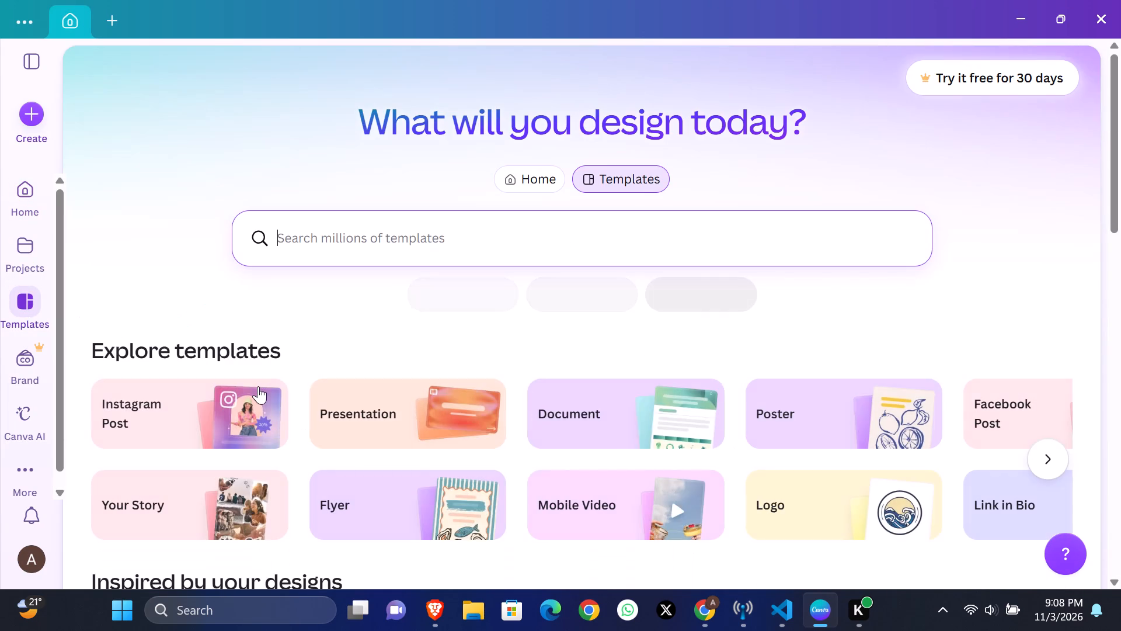
Look through the suggested templates in the Inspired by your designs, Discover Canva and Trending near you sections.
scroll(258, 386, "down", 3)
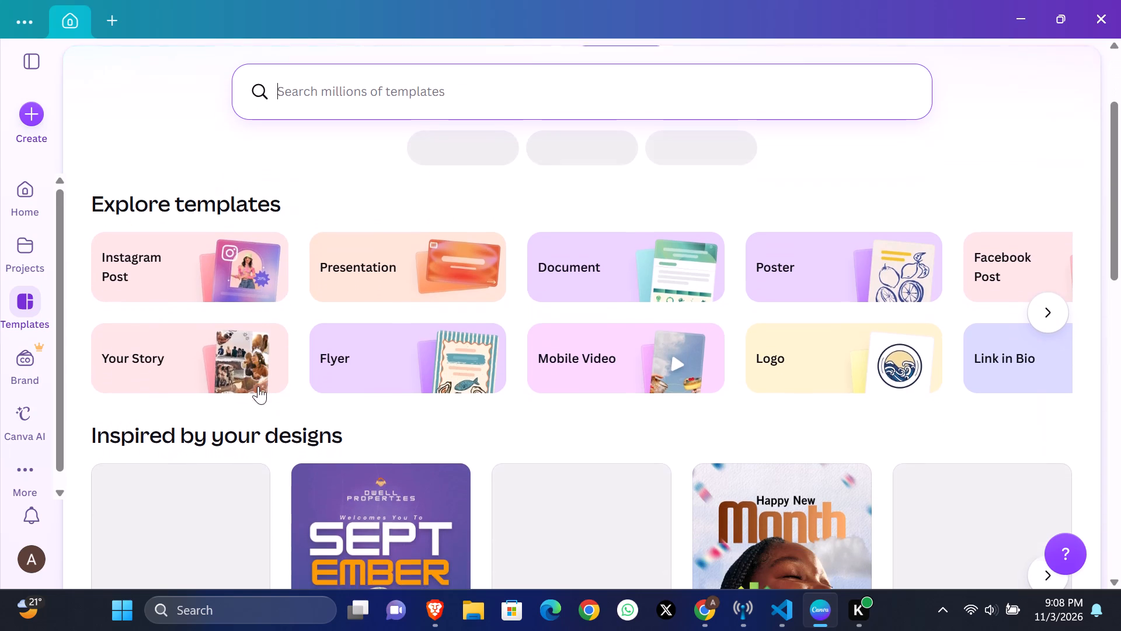
scroll(258, 386, "down", 1)
scroll(482, 424, "down", 2)
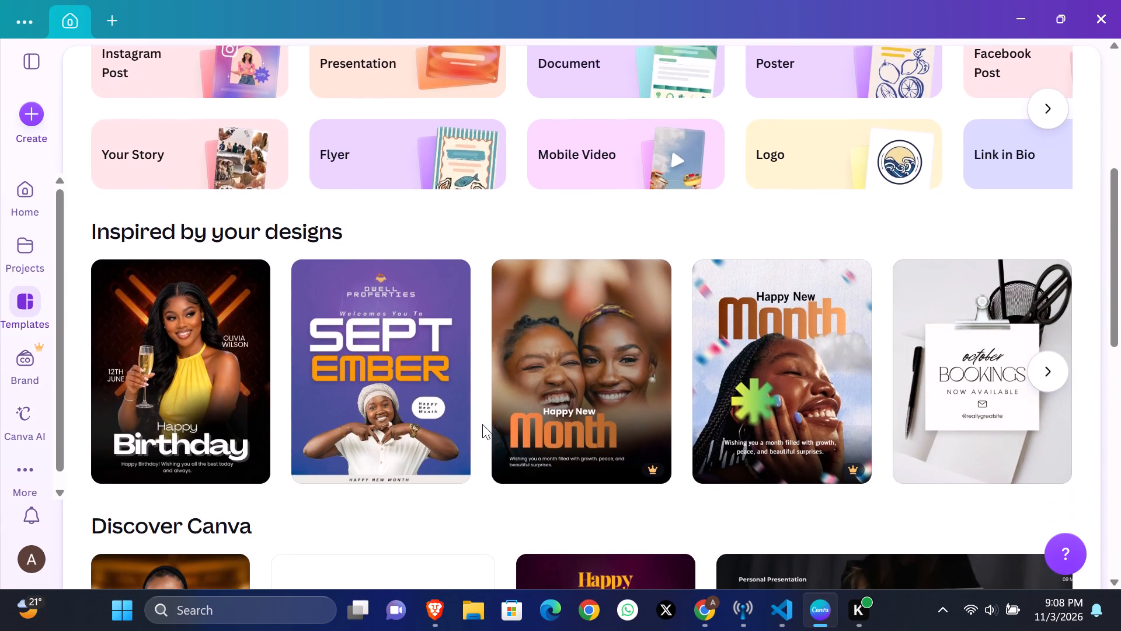
scroll(482, 424, "down", 4)
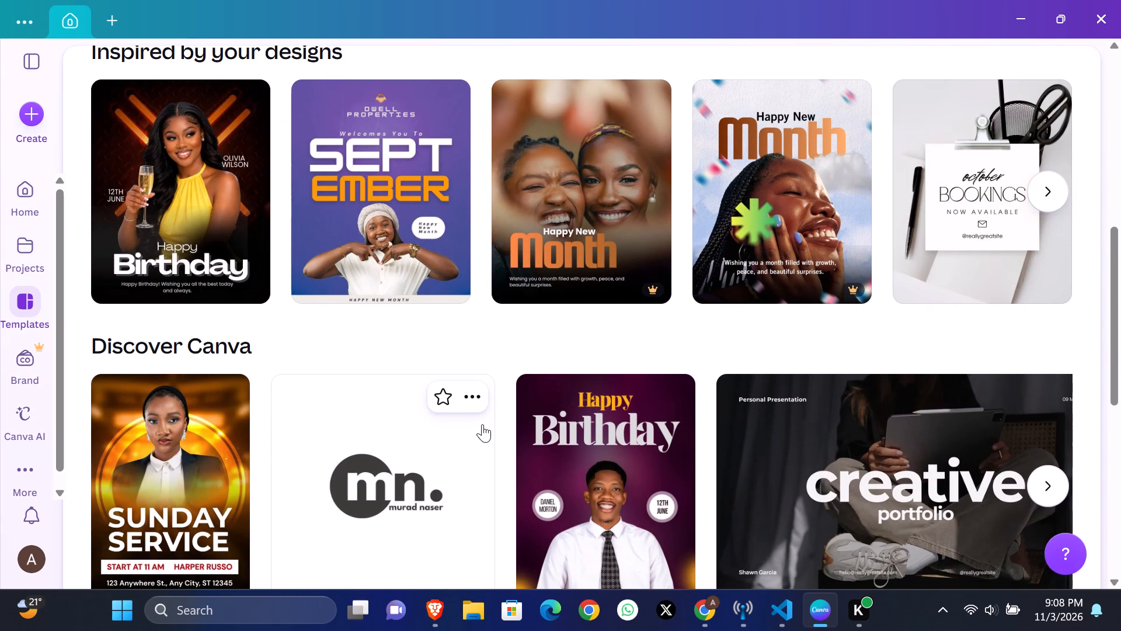
scroll(482, 424, "down", 2)
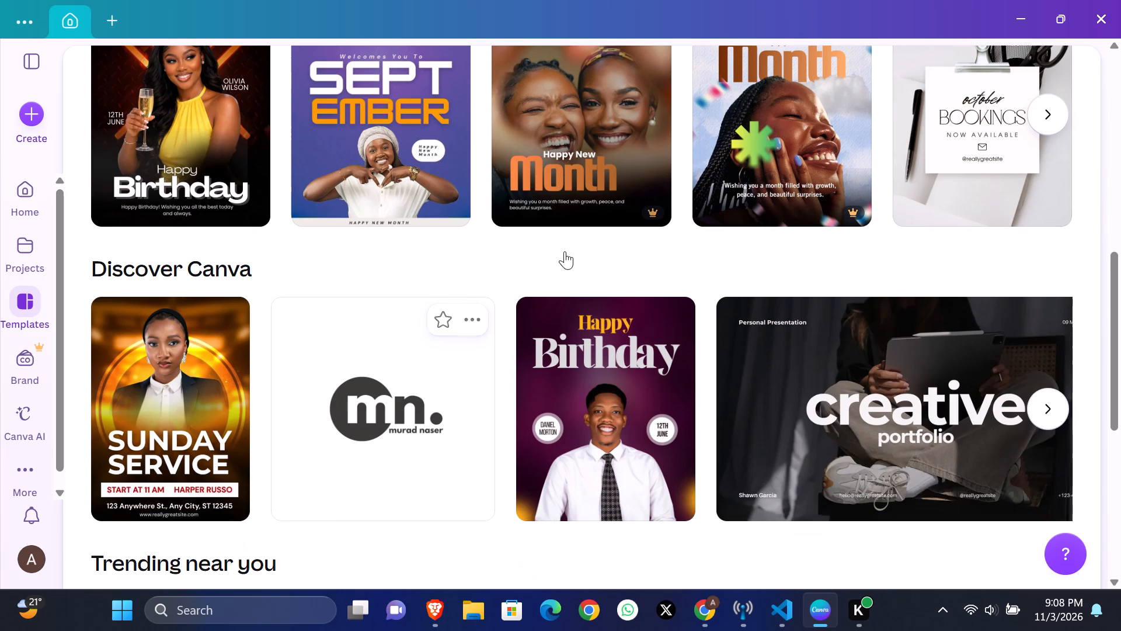
scroll(530, 369, "up", 1)
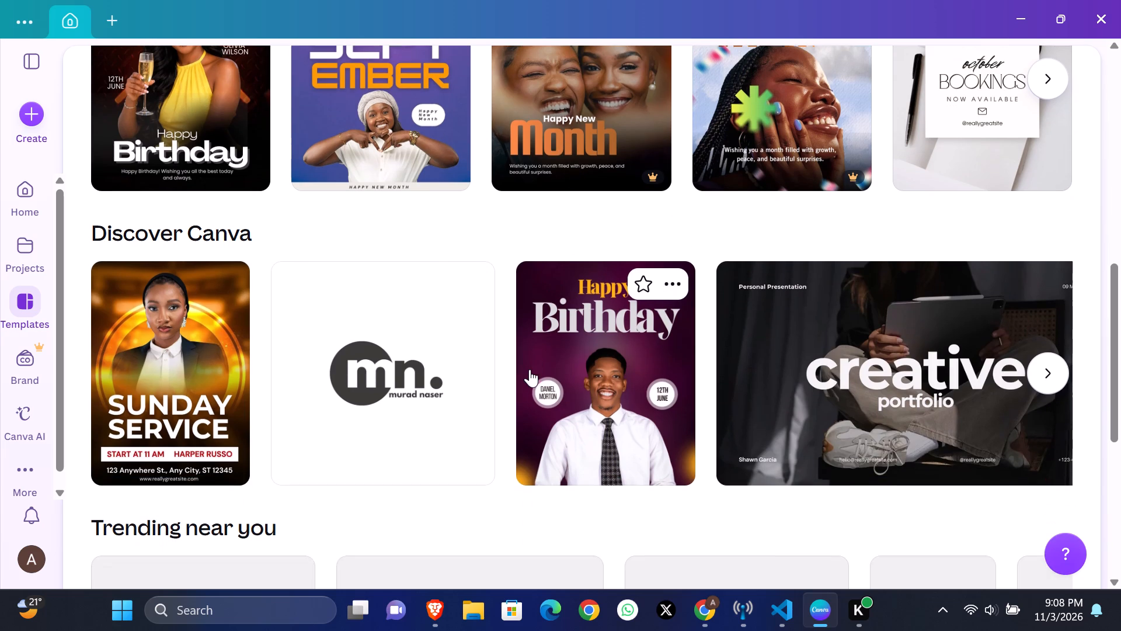
scroll(530, 369, "up", 1)
scroll(530, 369, "down", 1)
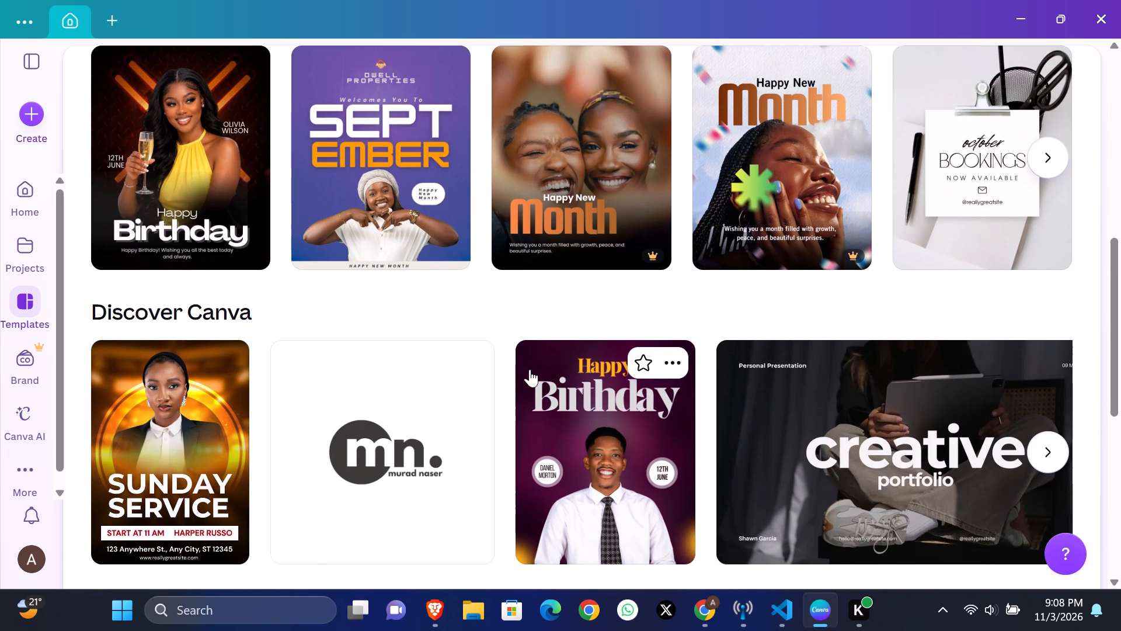
scroll(530, 369, "down", 2)
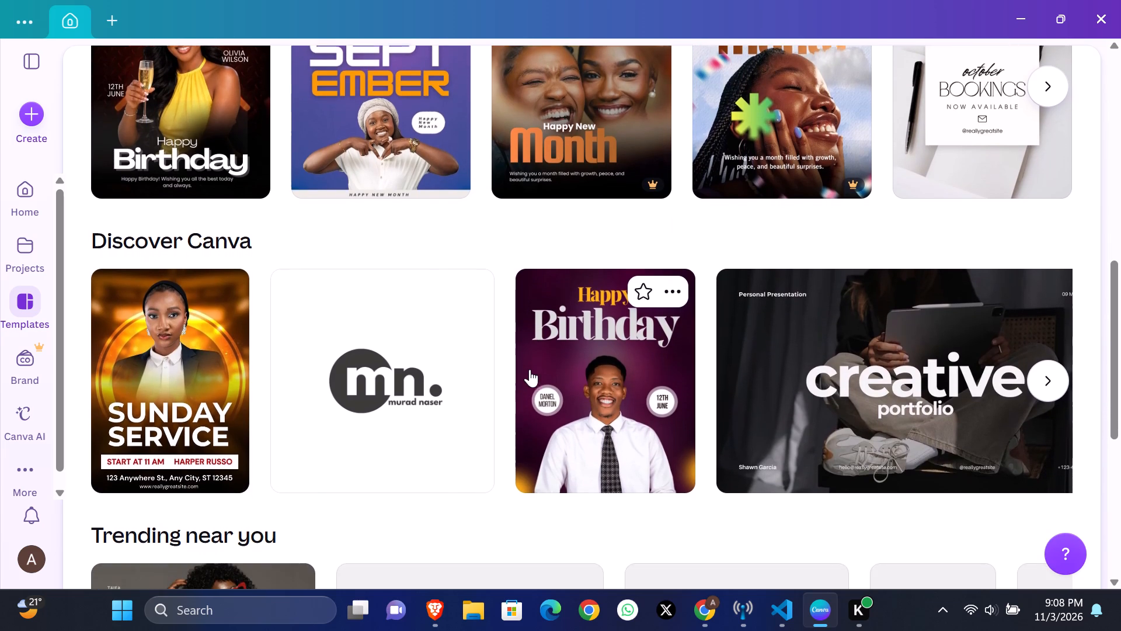
scroll(530, 369, "down", 4)
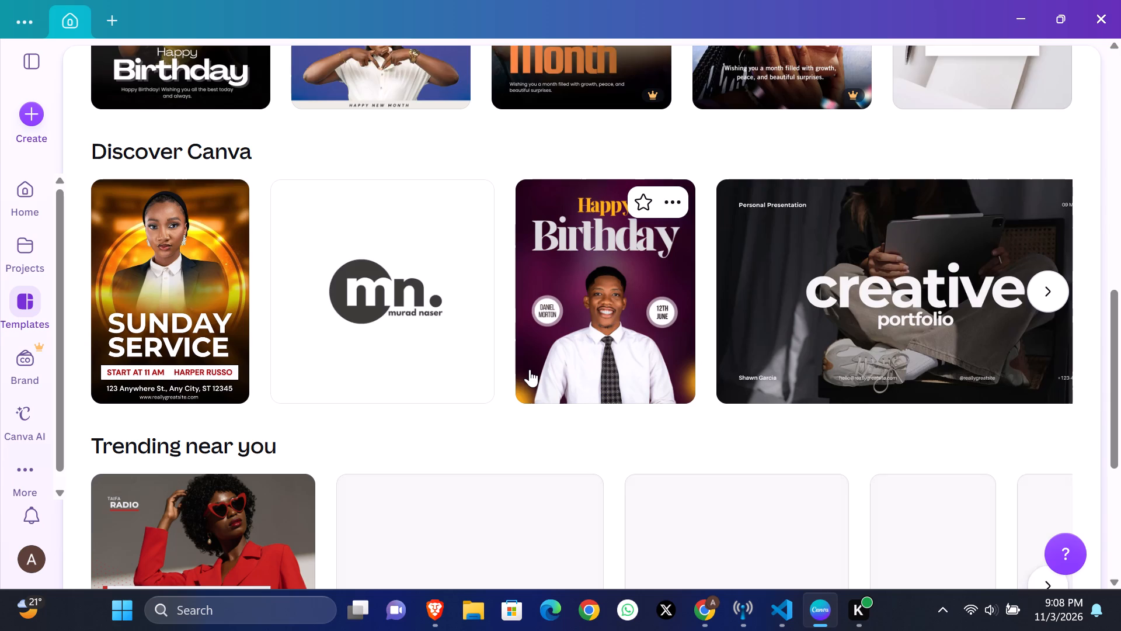
scroll(530, 369, "down", 4)
scroll(530, 369, "up", 1)
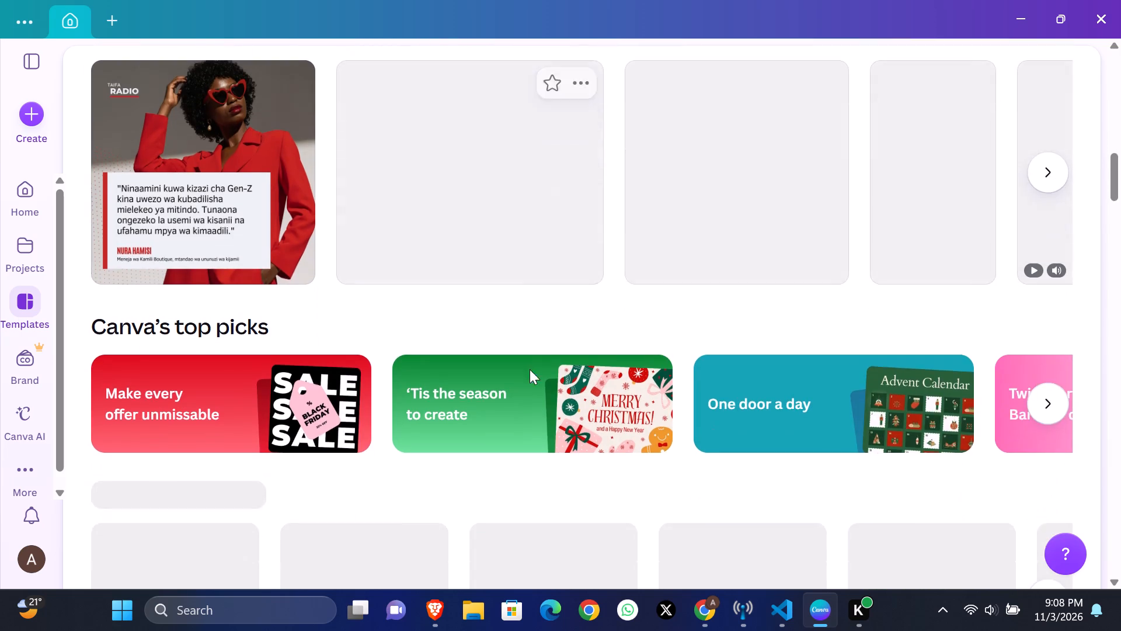
scroll(530, 369, "up", 4)
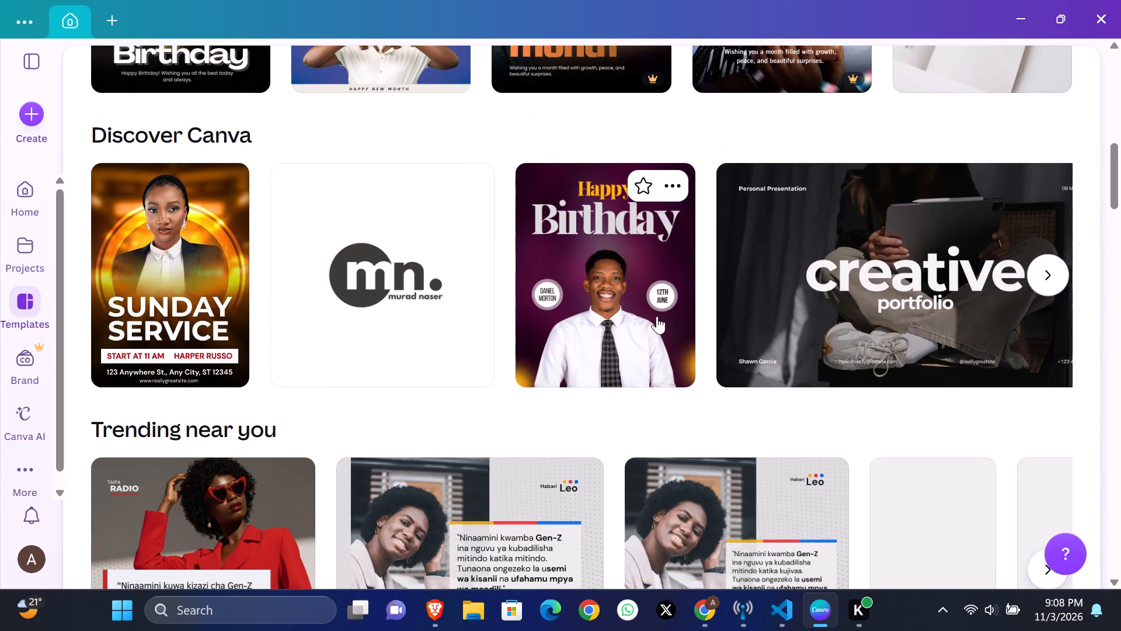
Open the Discover Canva template "Black White and Red Typographic Truth YouTube Thumbnail" for customization in the editor.
scroll(673, 314, "left", 6)
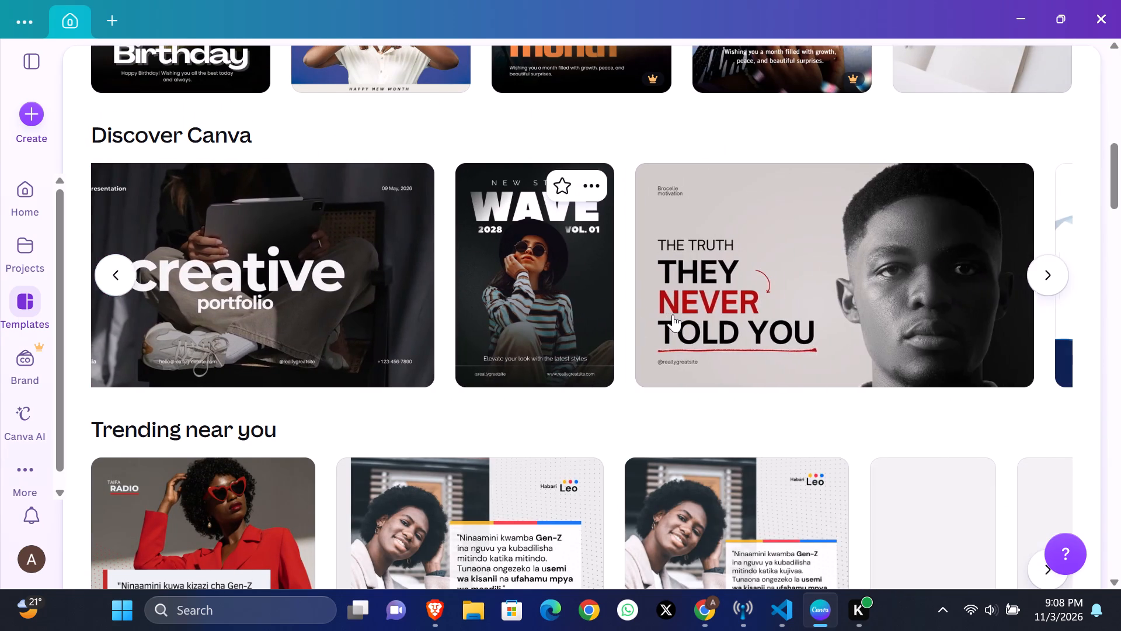
scroll(673, 314, "left", 2)
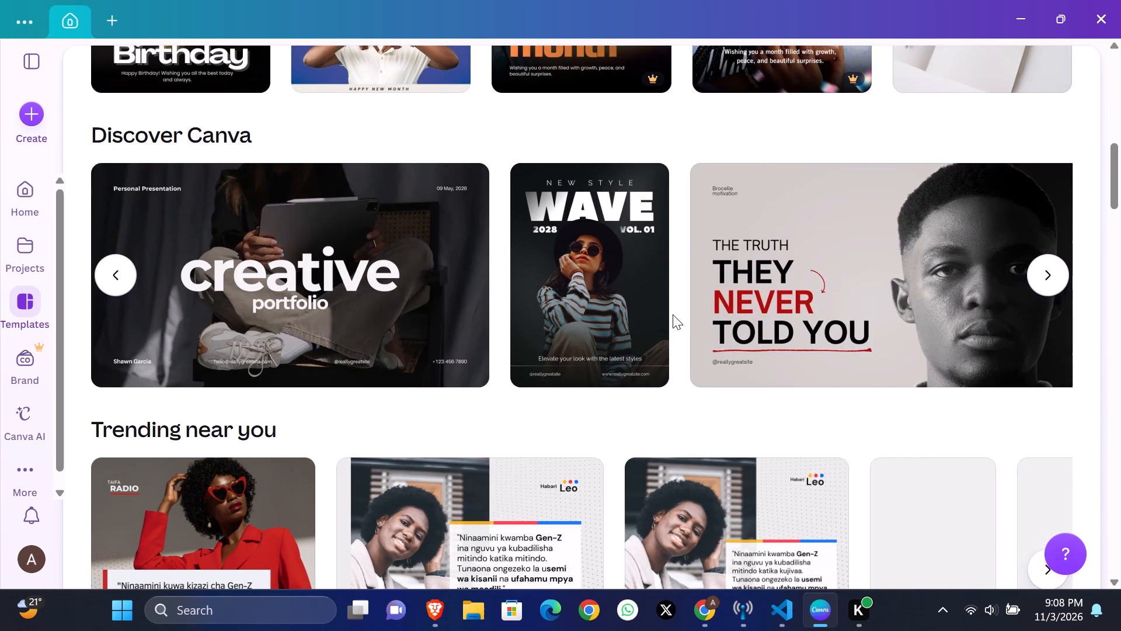
left_click(825, 282)
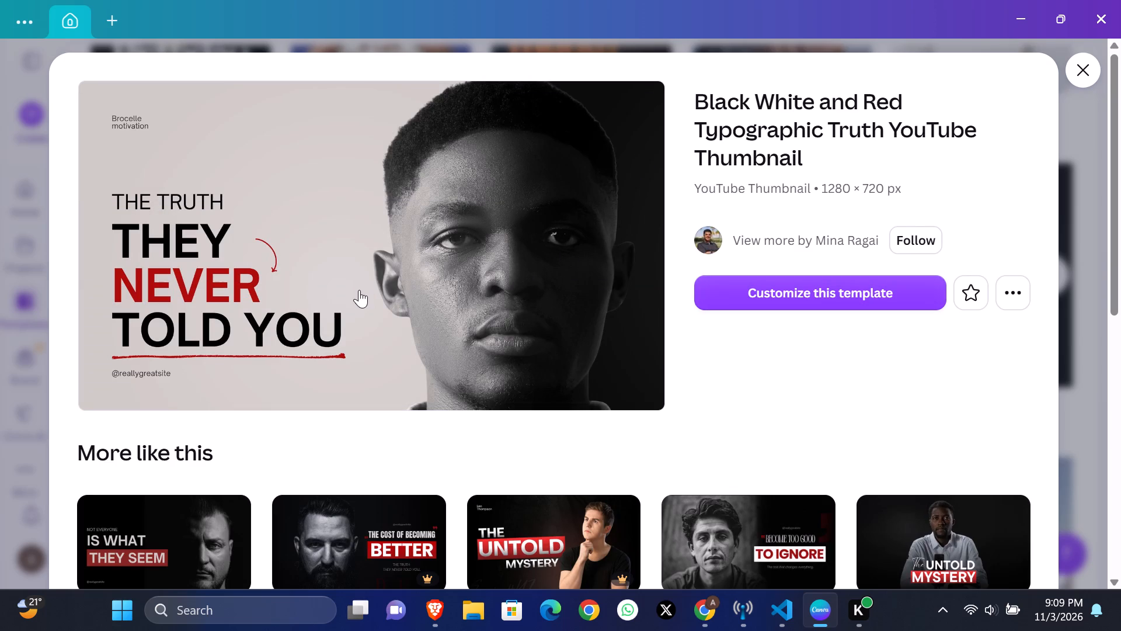
left_click(747, 301)
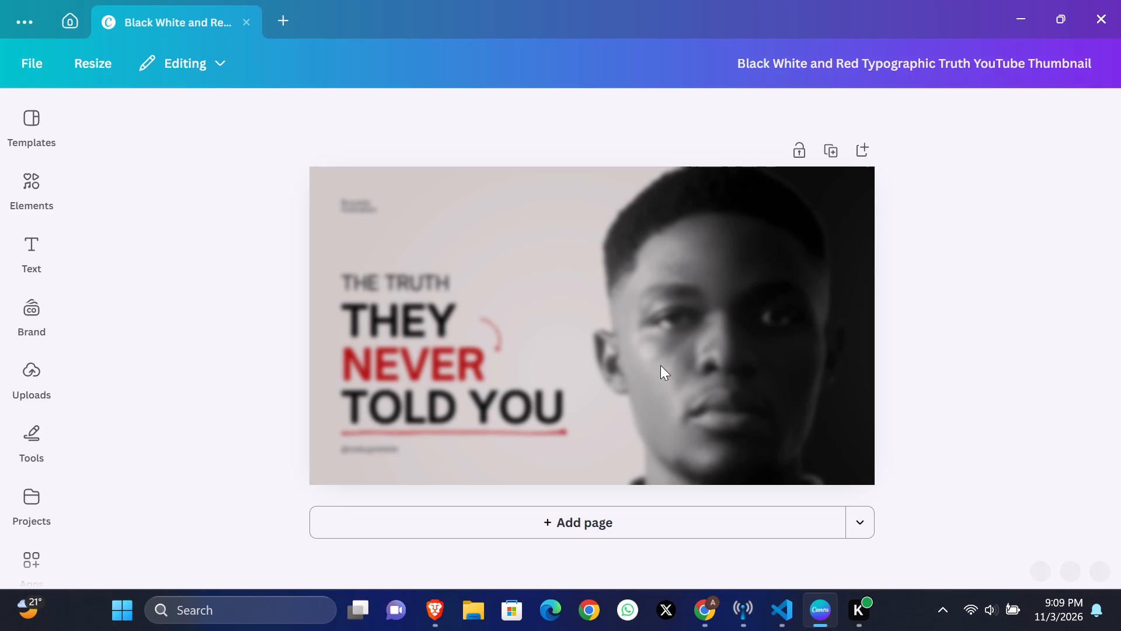
scroll(660, 365, "down", 1)
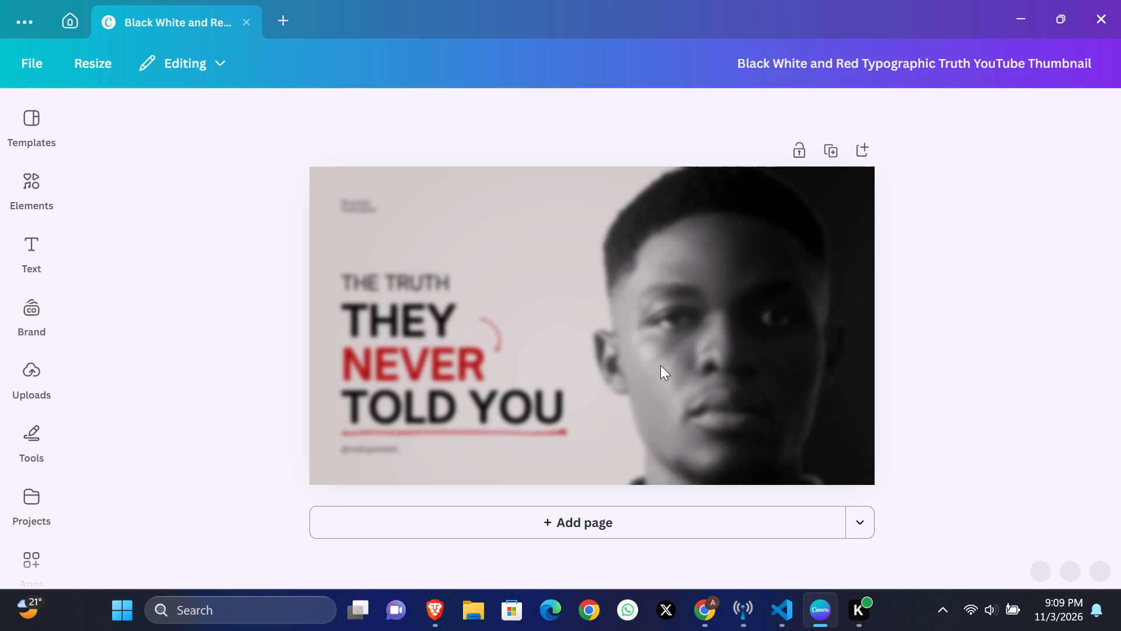
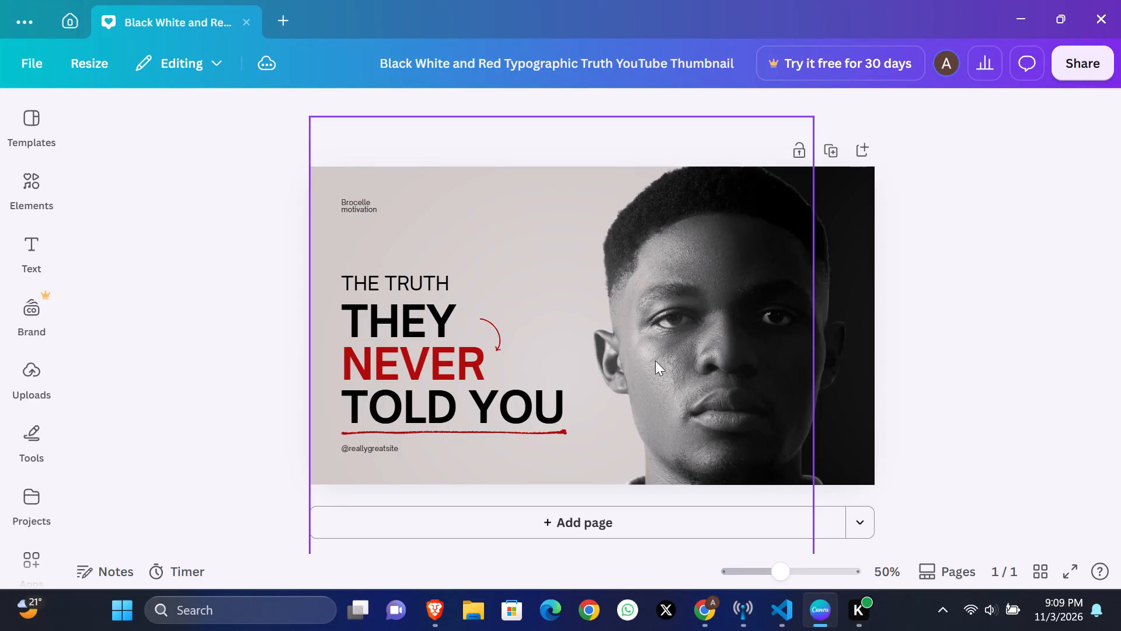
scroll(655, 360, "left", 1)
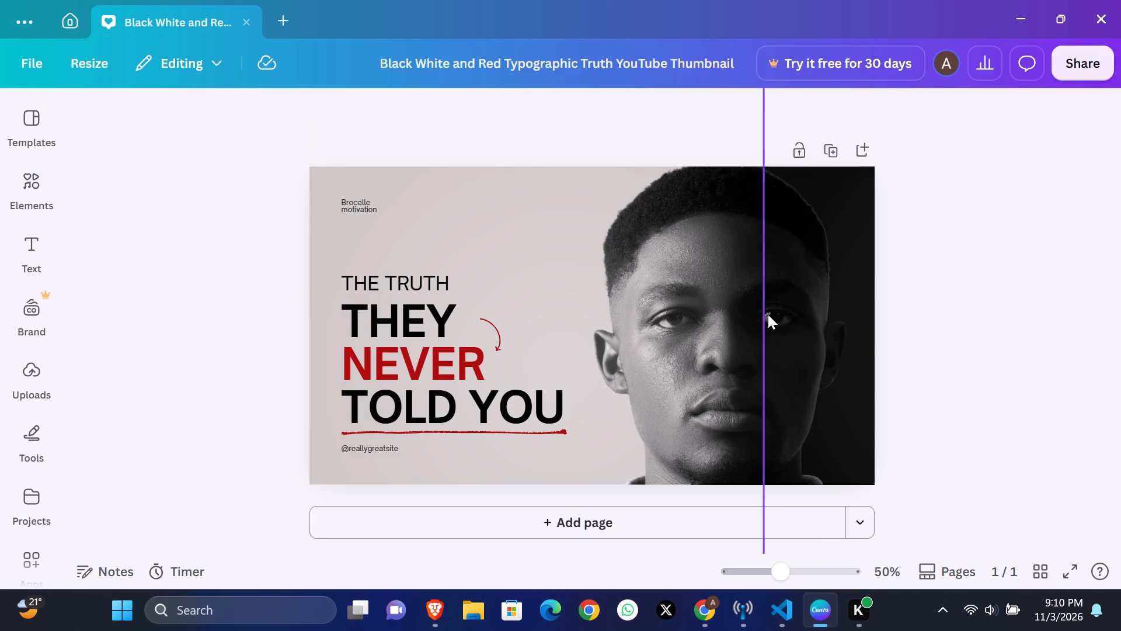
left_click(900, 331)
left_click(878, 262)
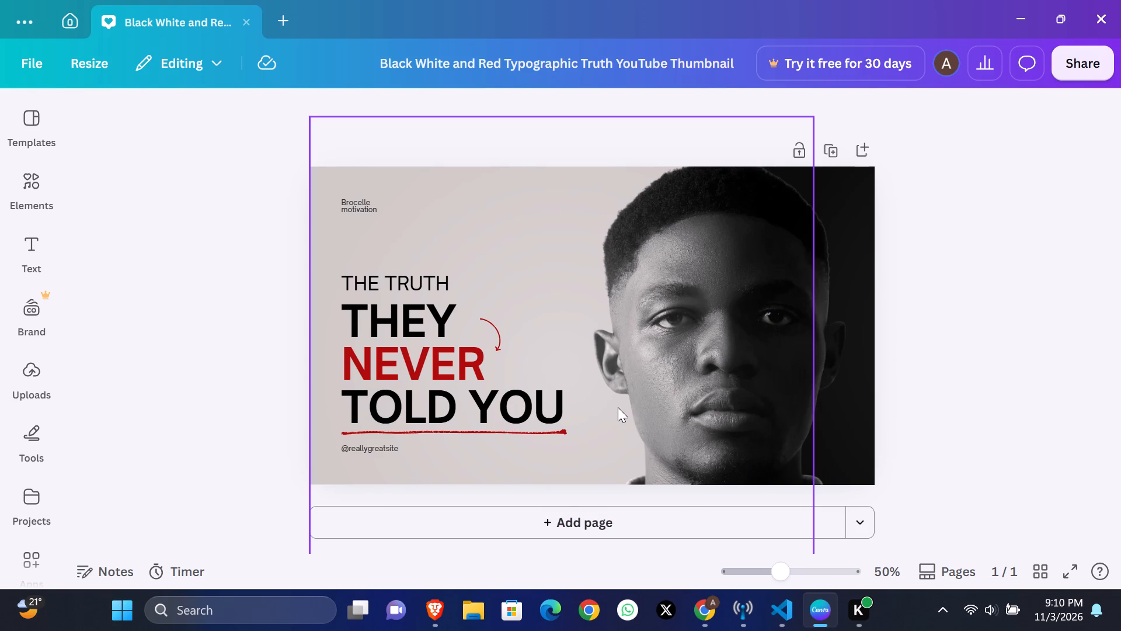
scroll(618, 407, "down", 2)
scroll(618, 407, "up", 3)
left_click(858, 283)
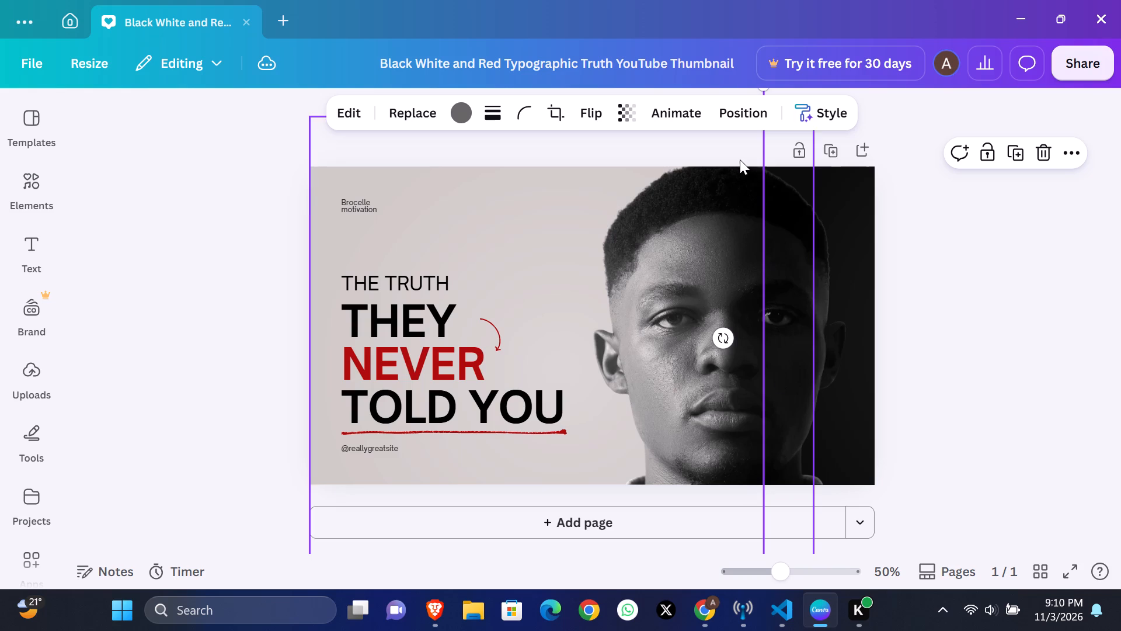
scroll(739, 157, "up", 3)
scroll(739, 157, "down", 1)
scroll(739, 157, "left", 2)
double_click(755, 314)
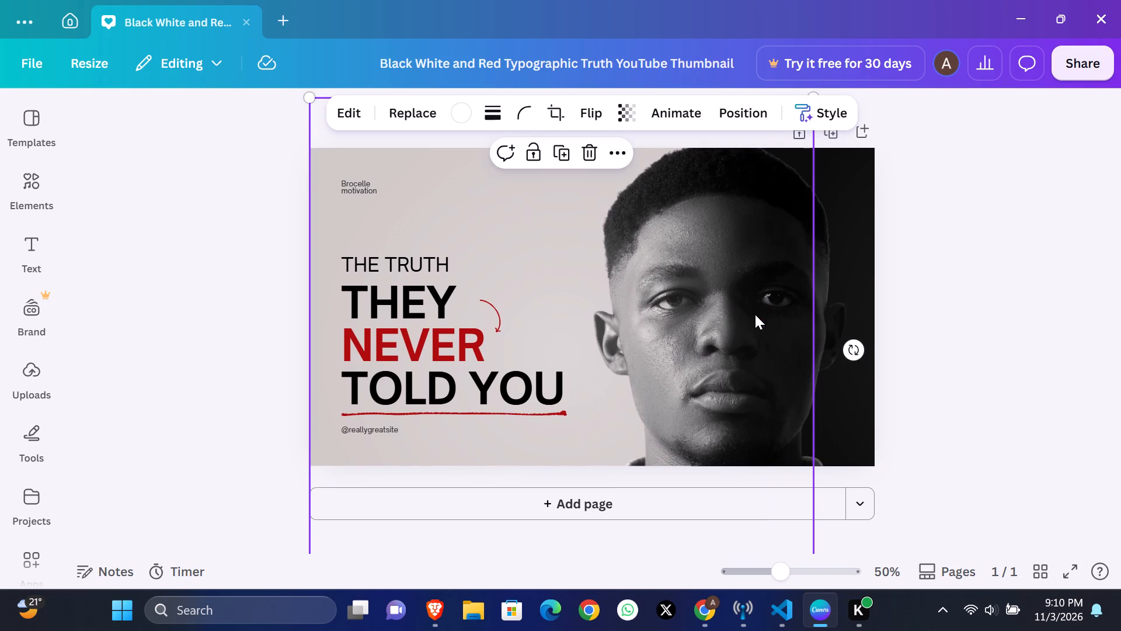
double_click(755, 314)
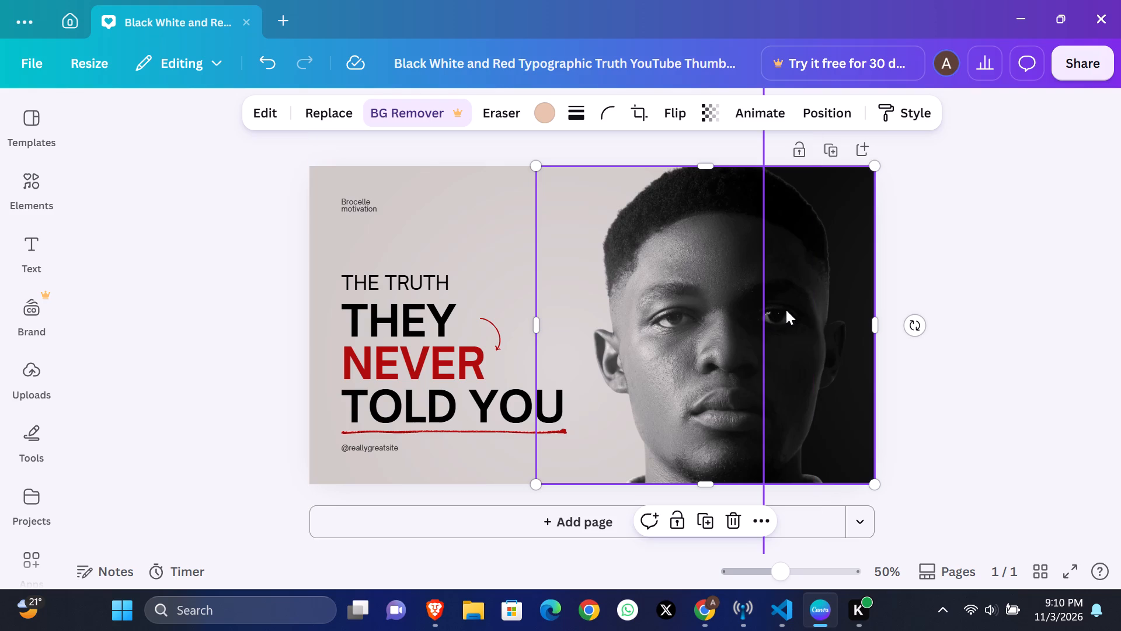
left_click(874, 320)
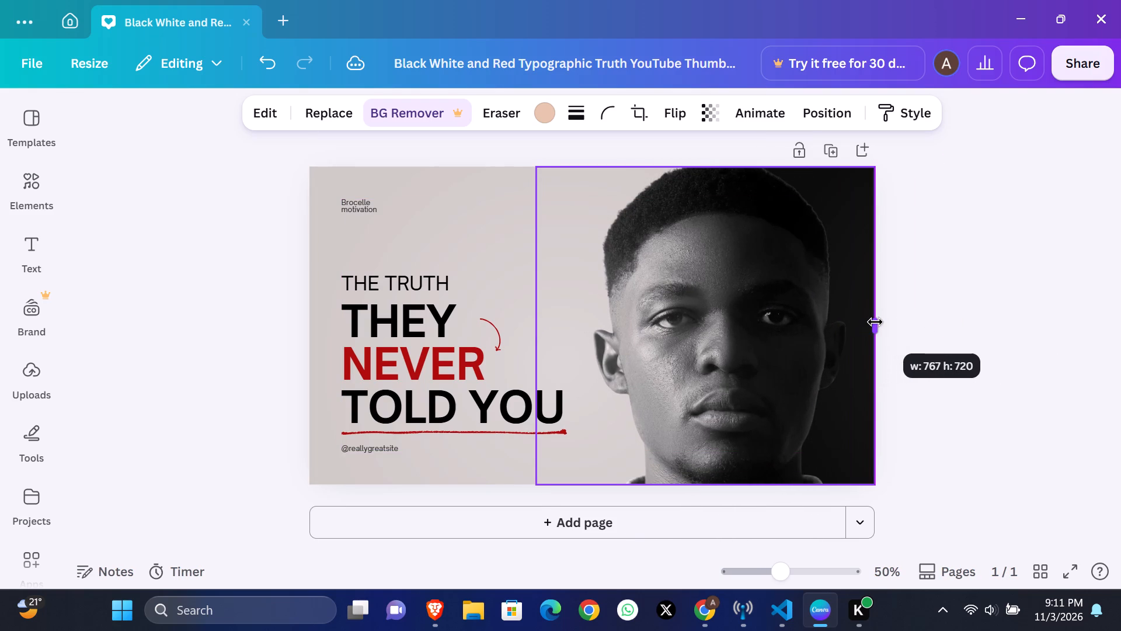
Shrink the light gradient overlay behind the text and portrait until it lies off the page, below the thumbnail's bottom edge.
left_click(758, 344)
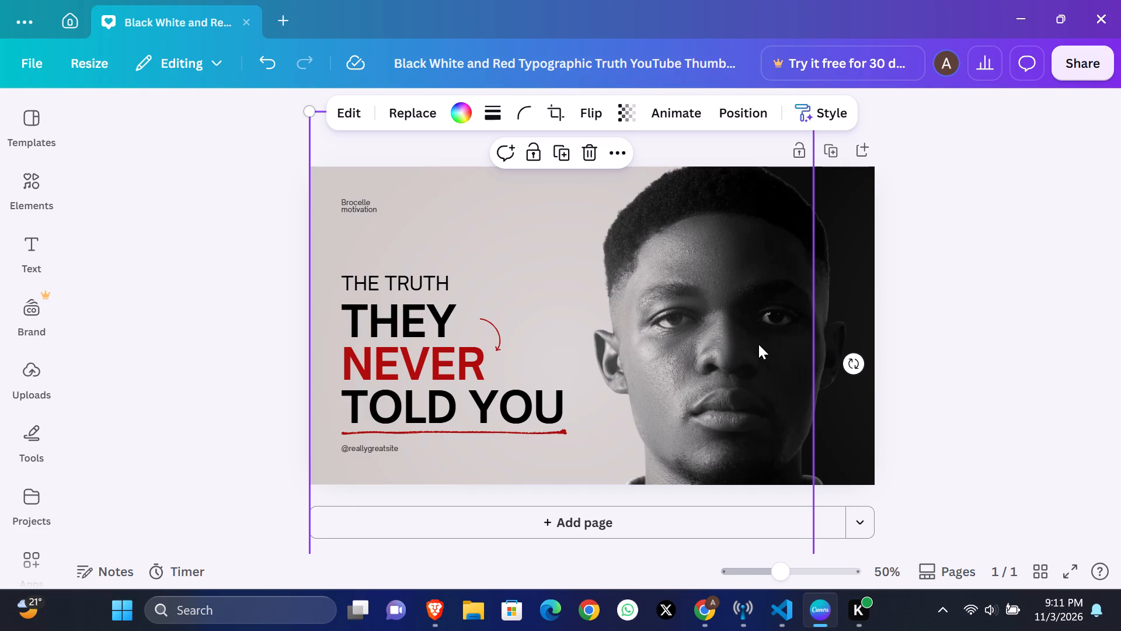
left_click(845, 324)
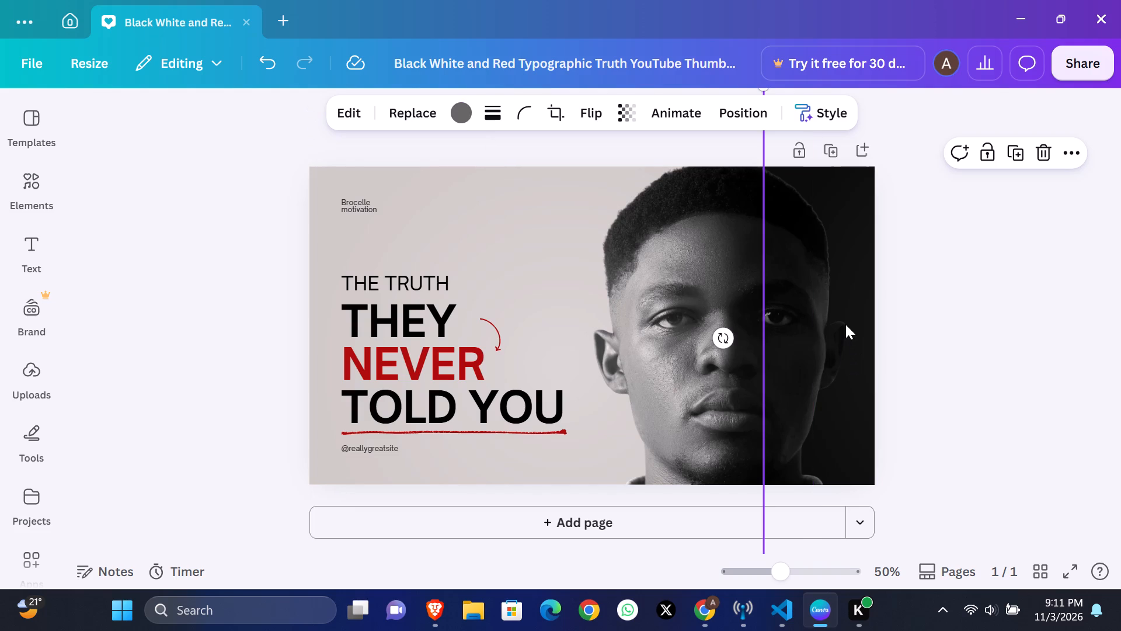
left_click(682, 244)
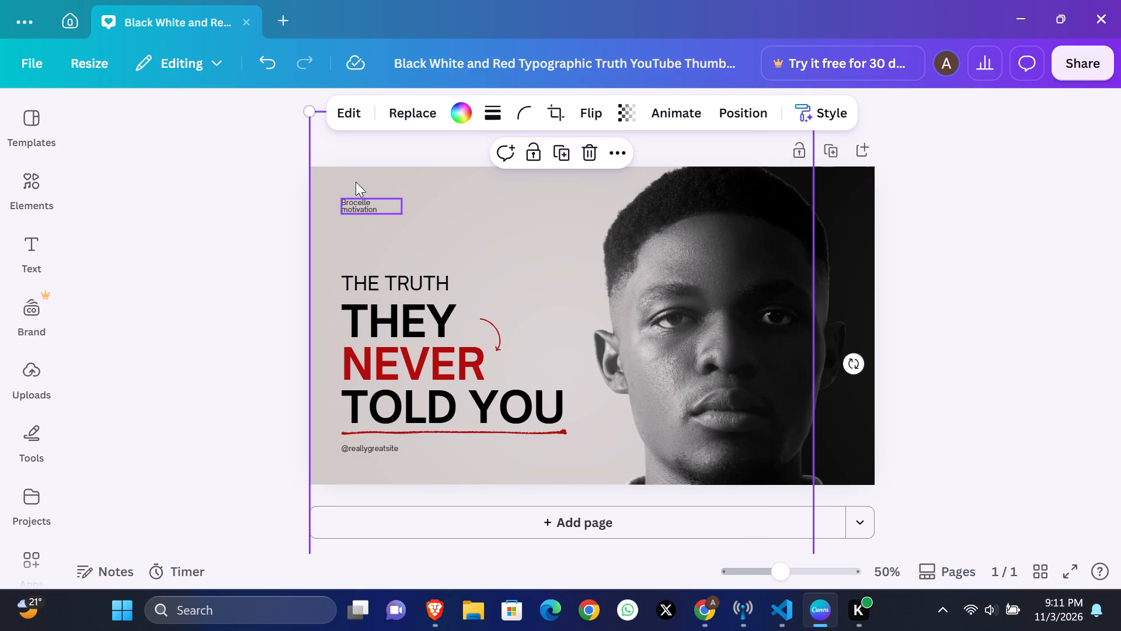
left_click_drag(307, 115, 302, 206)
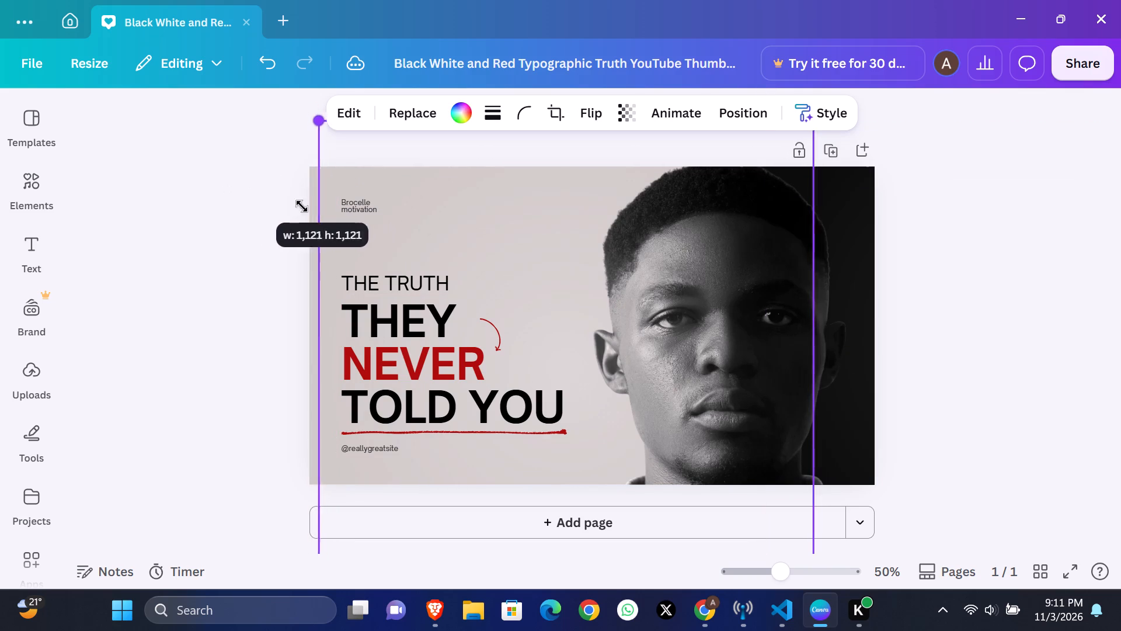
left_click_drag(302, 206, 687, 226)
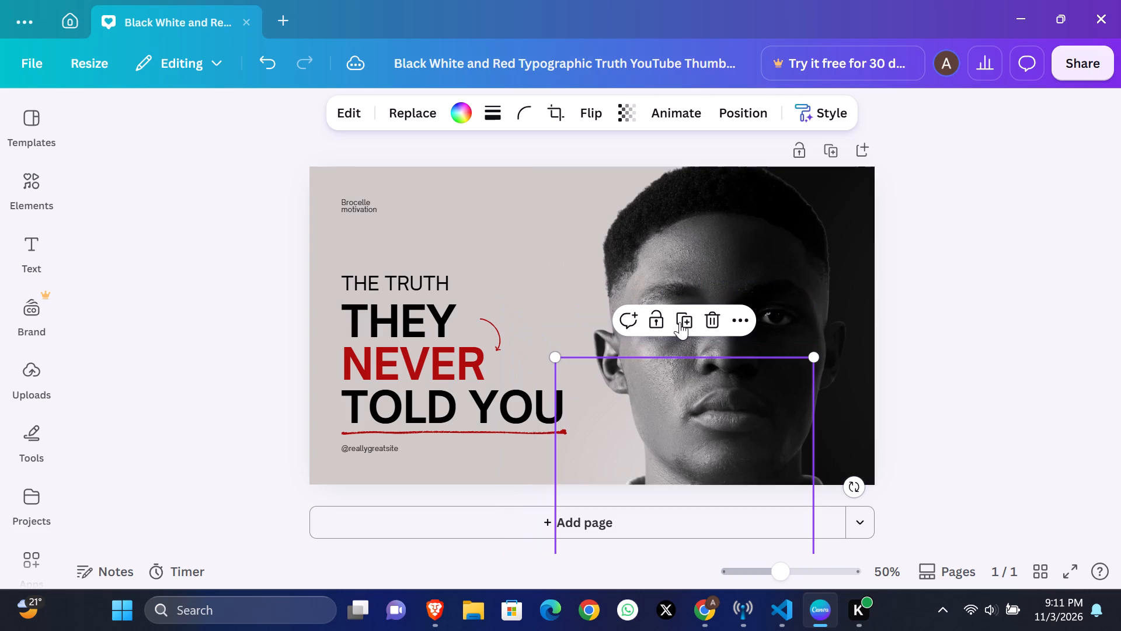
left_click_drag(811, 357, 811, 356)
left_click_drag(811, 356, 706, 630)
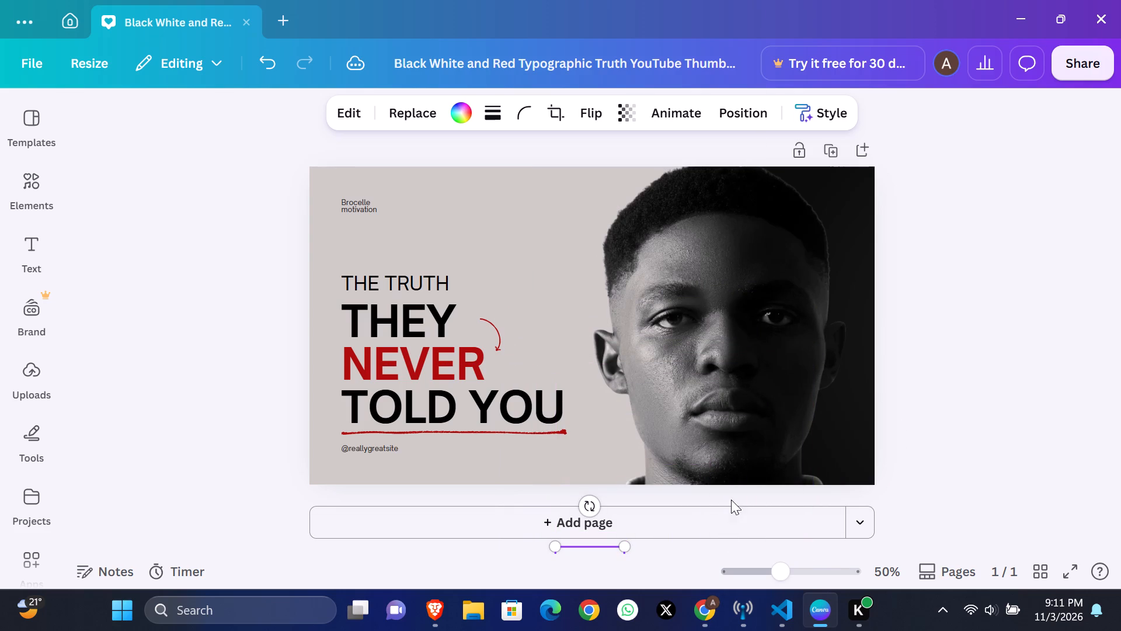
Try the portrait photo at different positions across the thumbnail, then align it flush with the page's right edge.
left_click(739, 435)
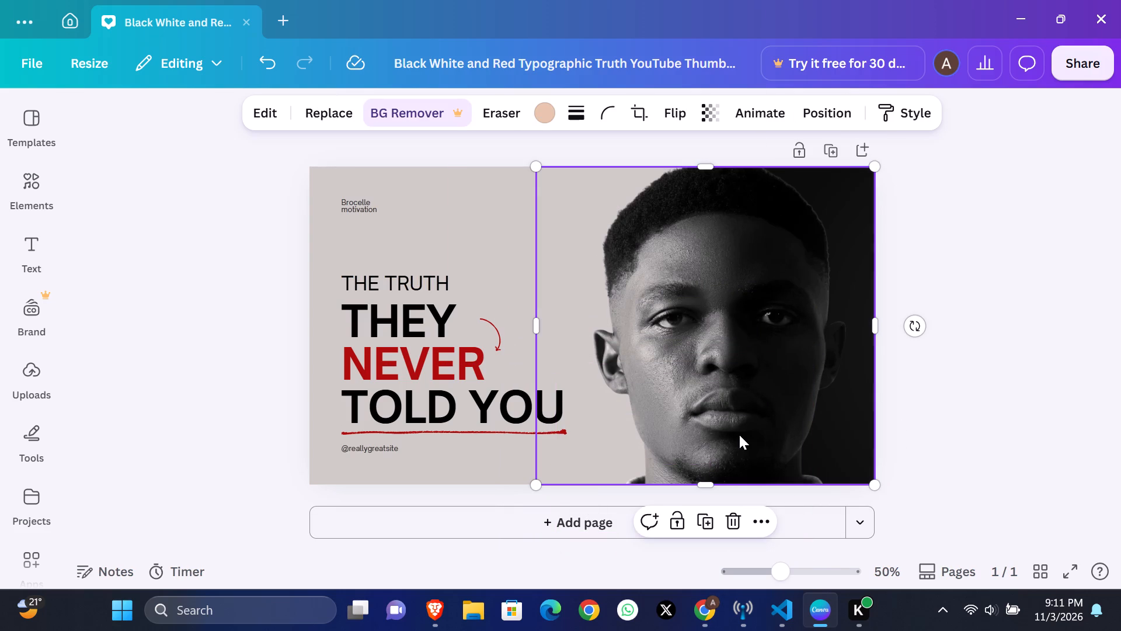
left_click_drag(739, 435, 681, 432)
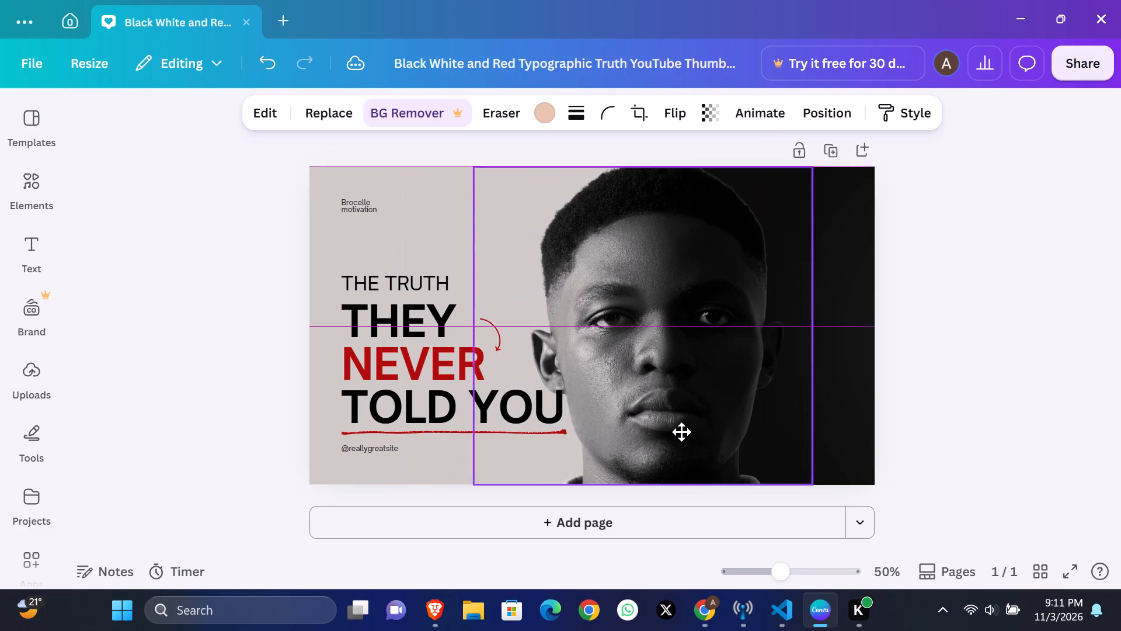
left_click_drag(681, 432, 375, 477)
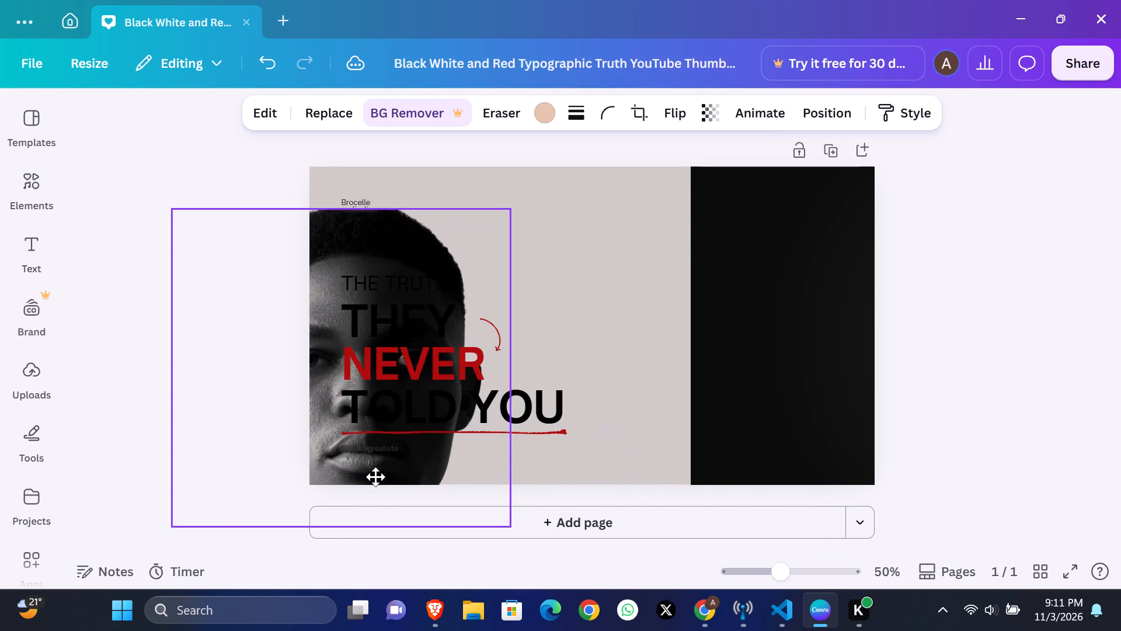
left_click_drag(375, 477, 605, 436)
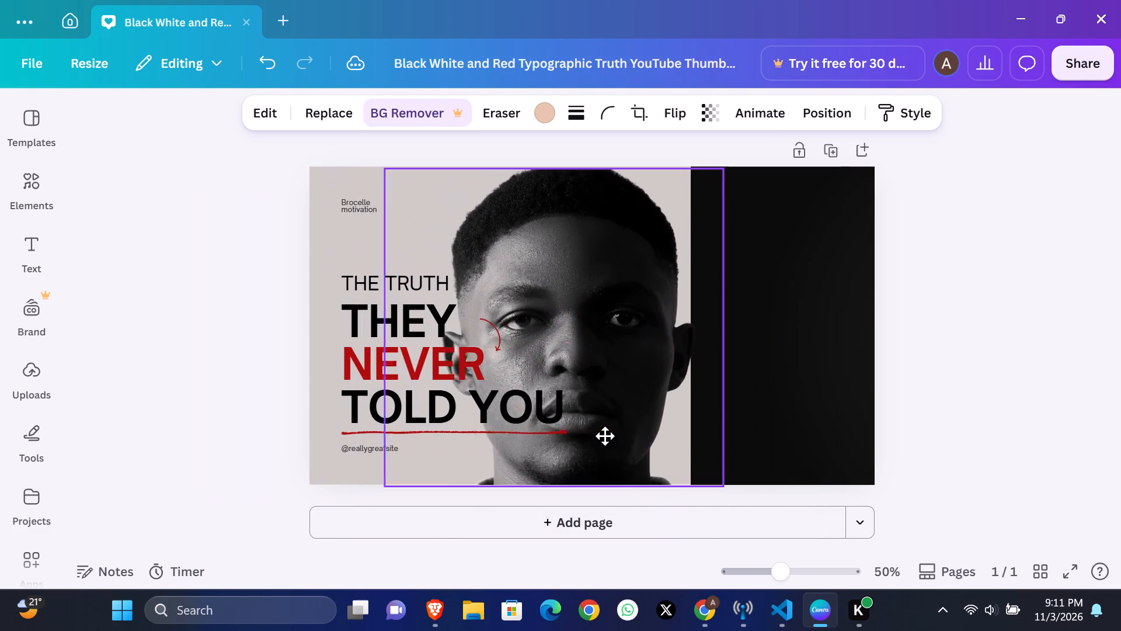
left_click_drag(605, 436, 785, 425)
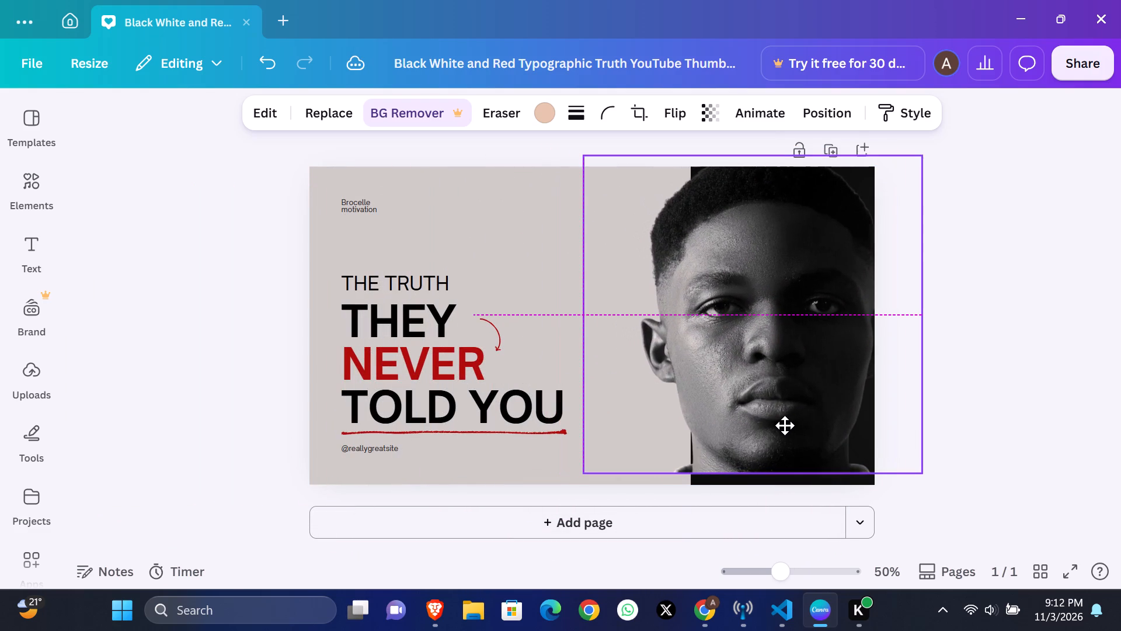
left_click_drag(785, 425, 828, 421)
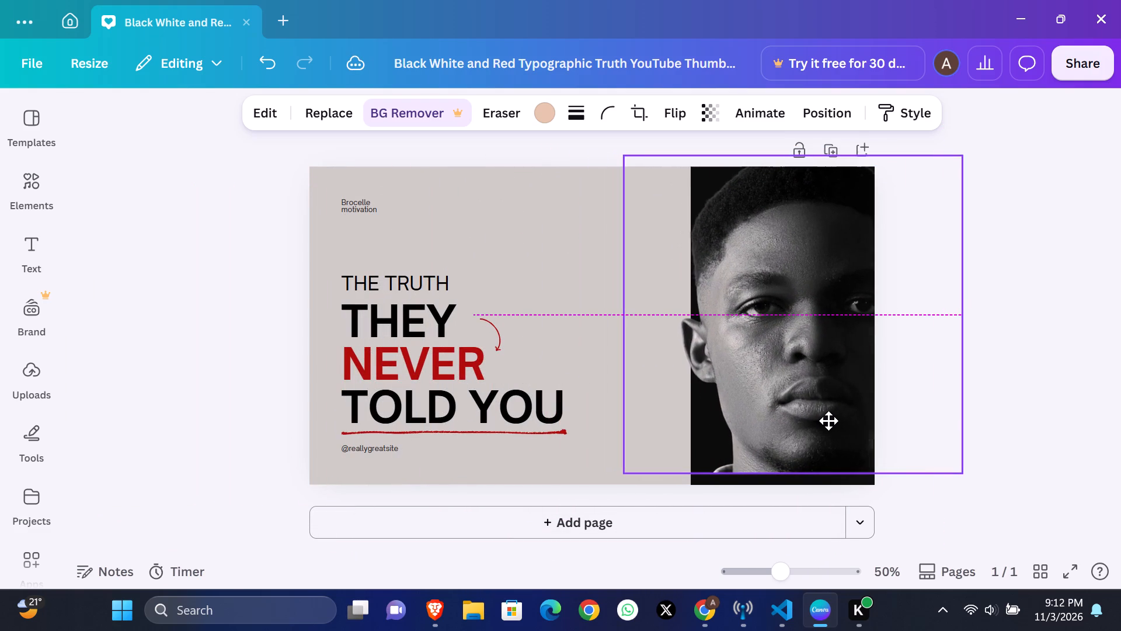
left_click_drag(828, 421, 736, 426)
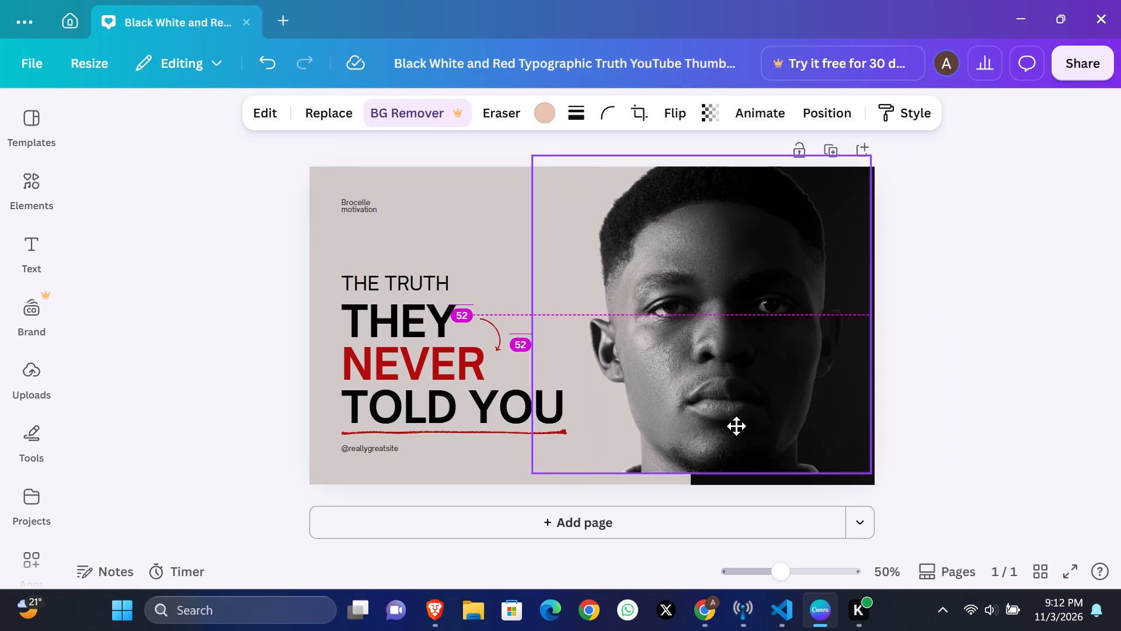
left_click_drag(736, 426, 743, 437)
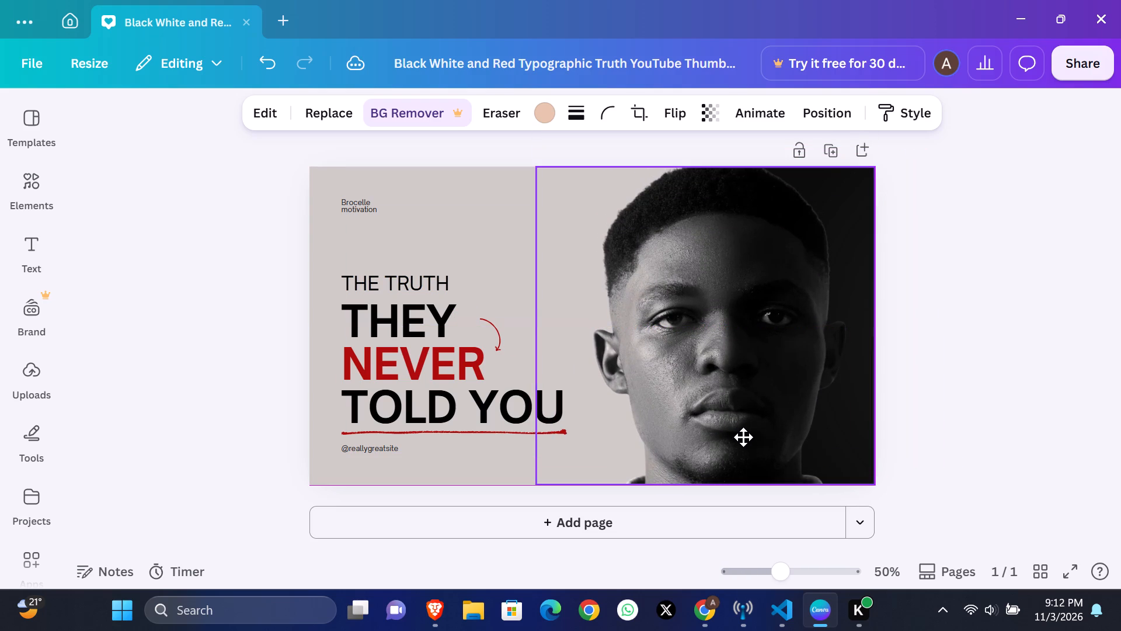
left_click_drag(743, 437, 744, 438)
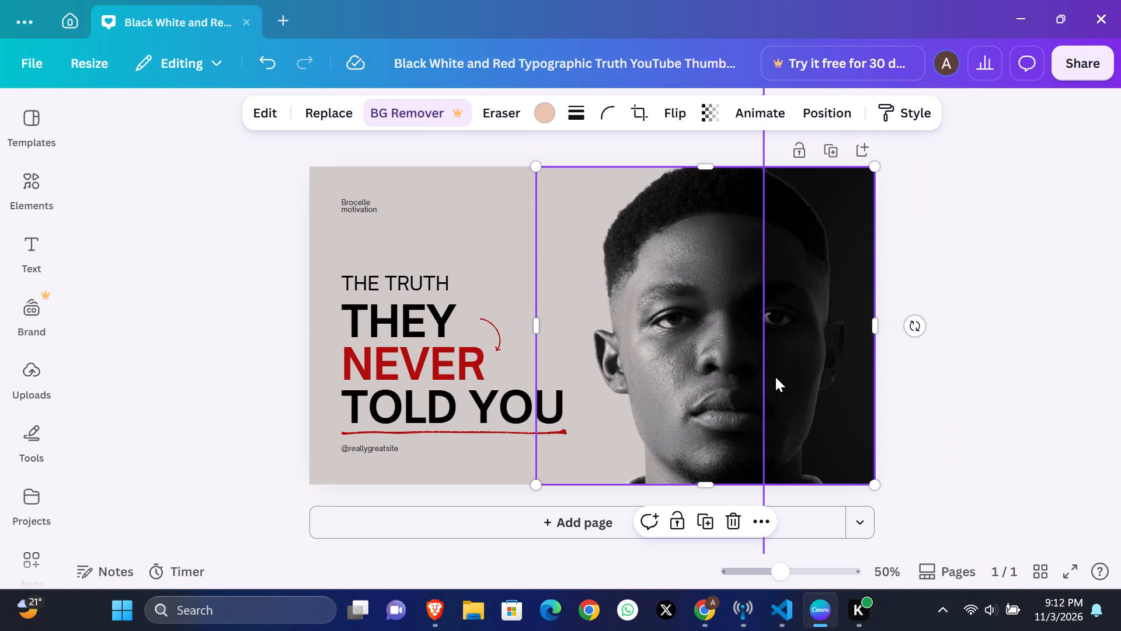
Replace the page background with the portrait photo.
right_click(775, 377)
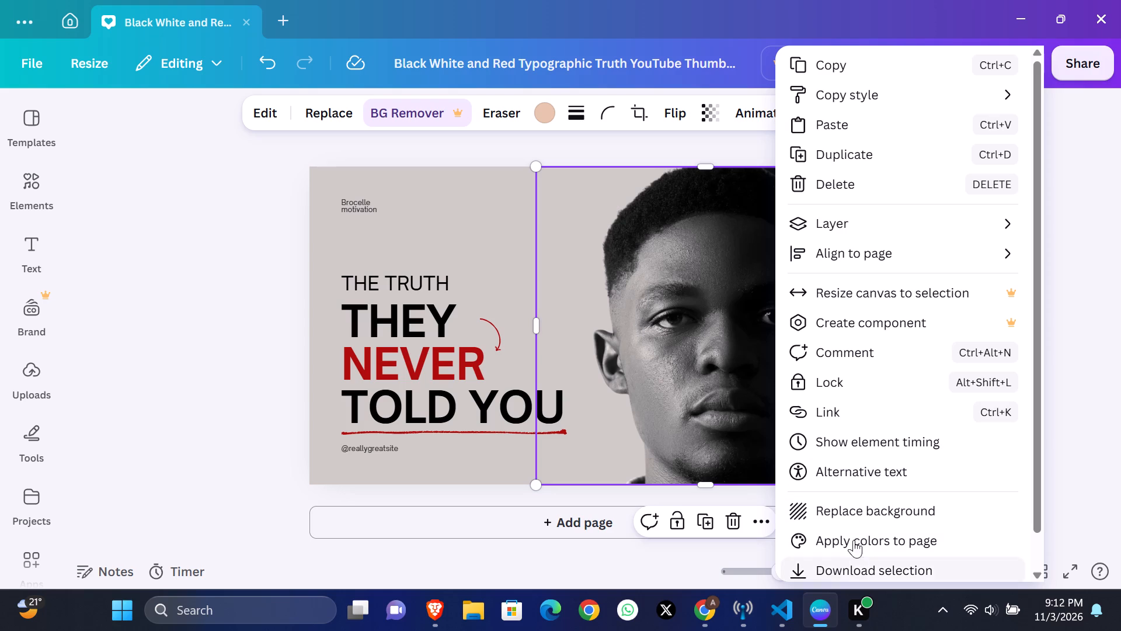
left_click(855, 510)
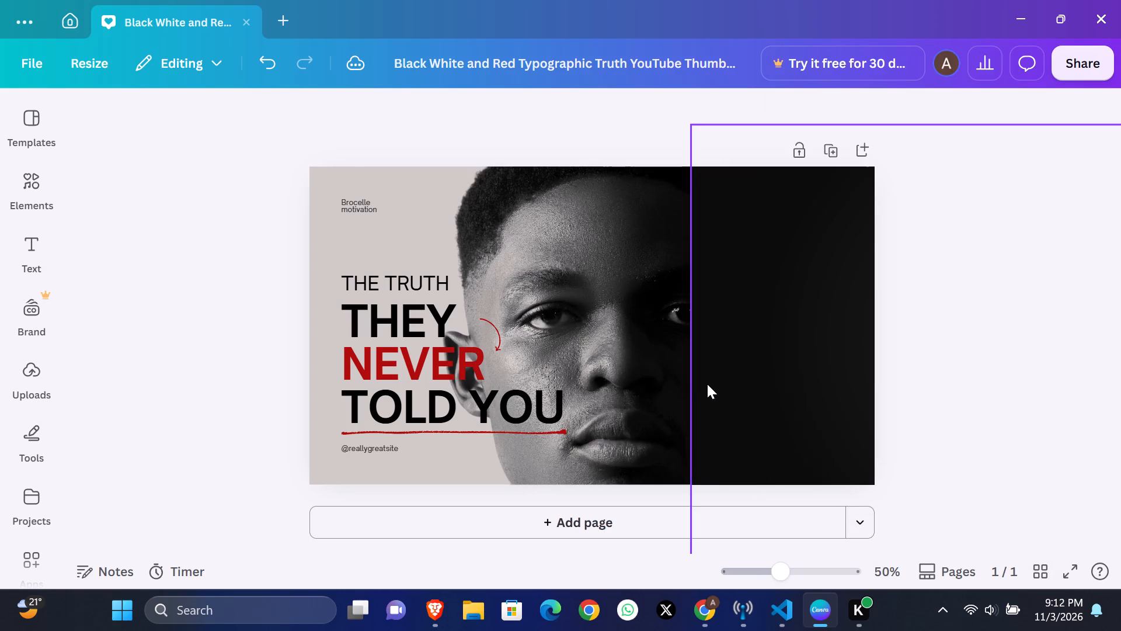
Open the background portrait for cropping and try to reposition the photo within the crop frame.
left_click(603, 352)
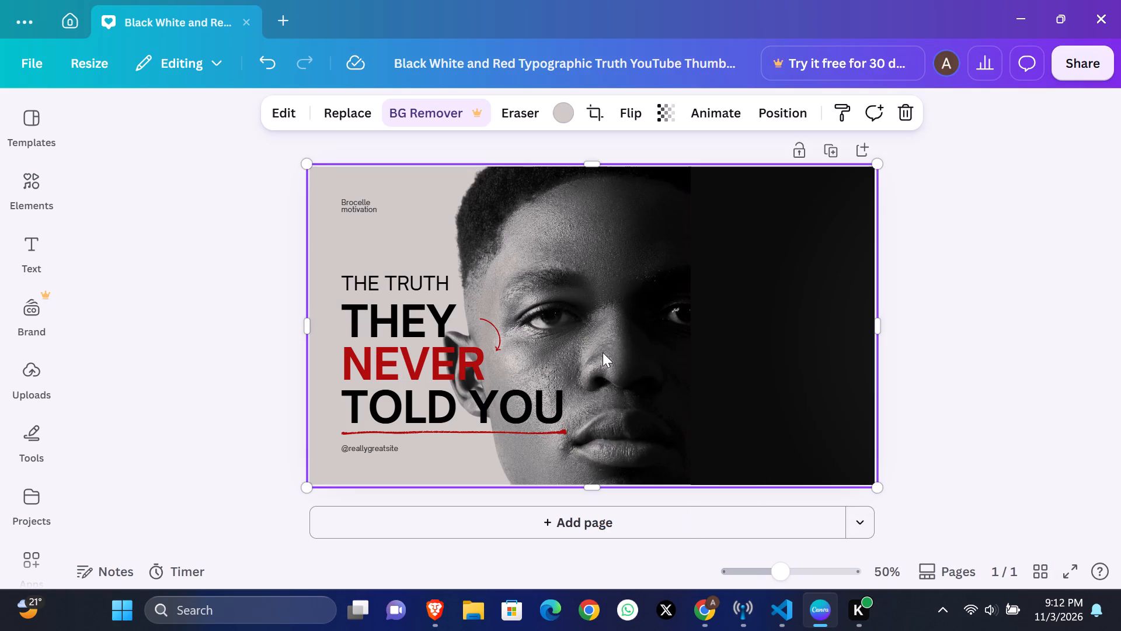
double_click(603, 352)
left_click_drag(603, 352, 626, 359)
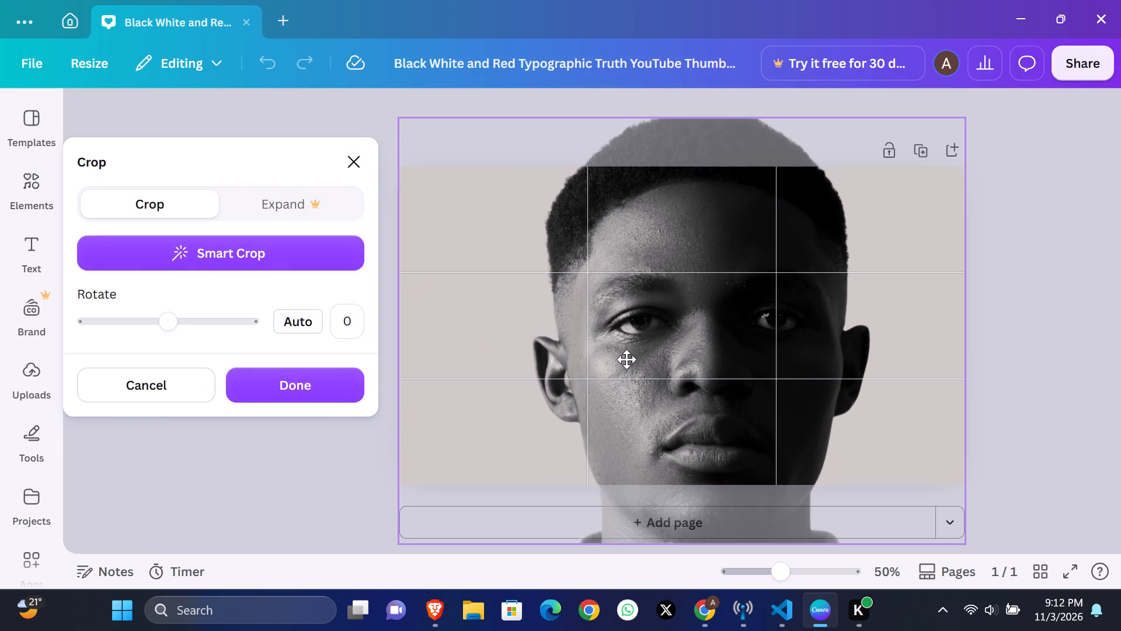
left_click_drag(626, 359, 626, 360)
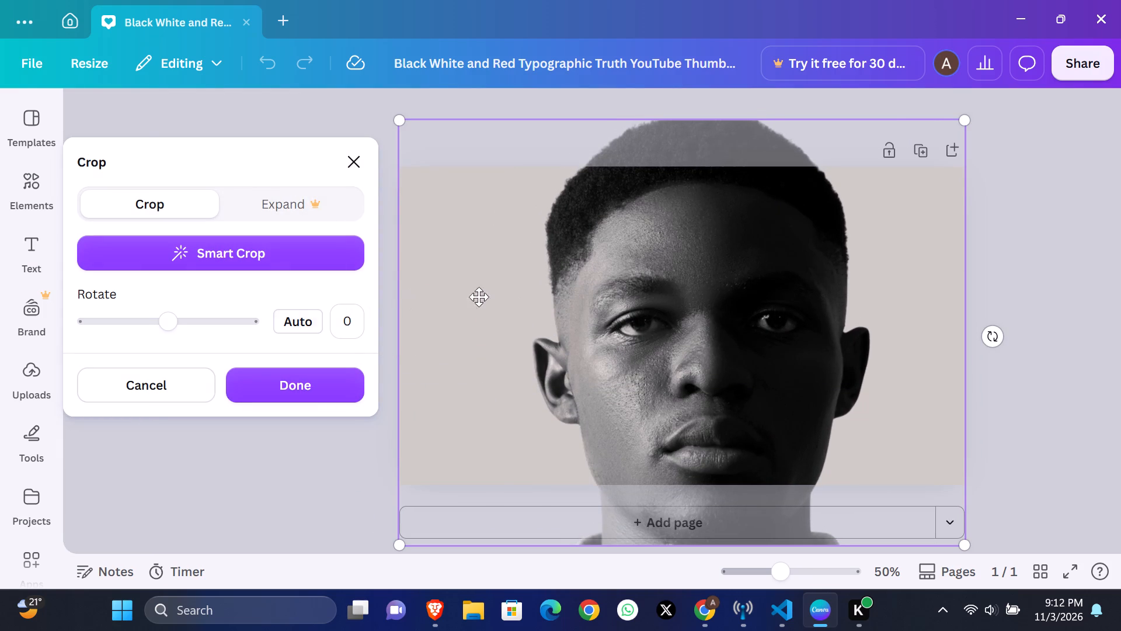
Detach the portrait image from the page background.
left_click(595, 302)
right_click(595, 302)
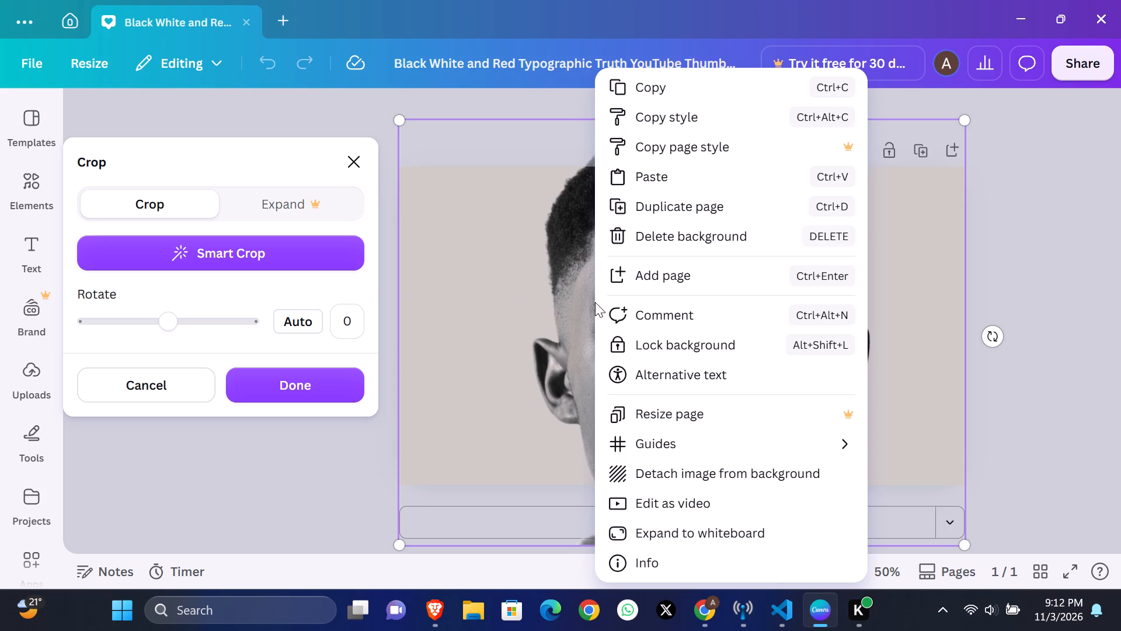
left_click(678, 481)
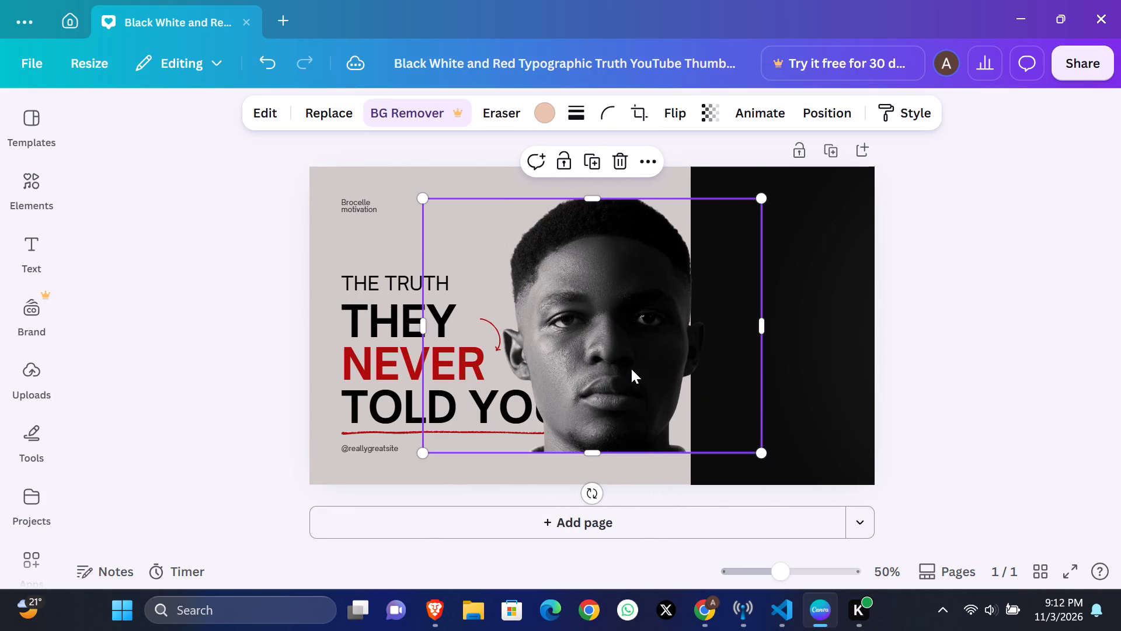
Replace the page background with the detached portrait photo.
right_click(631, 369)
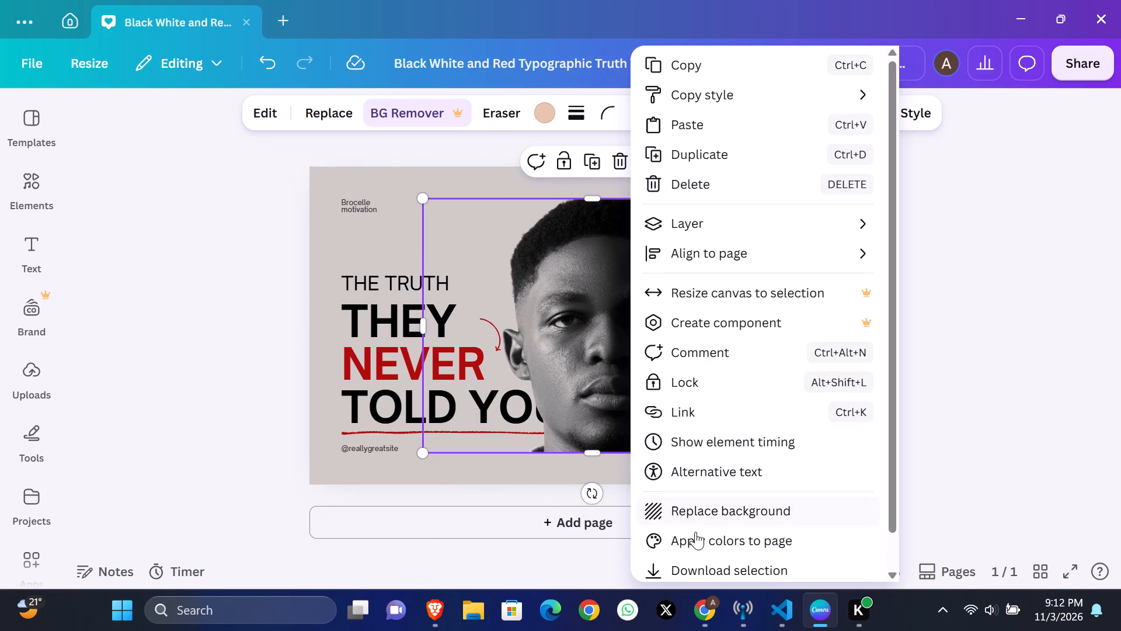
left_click(695, 517)
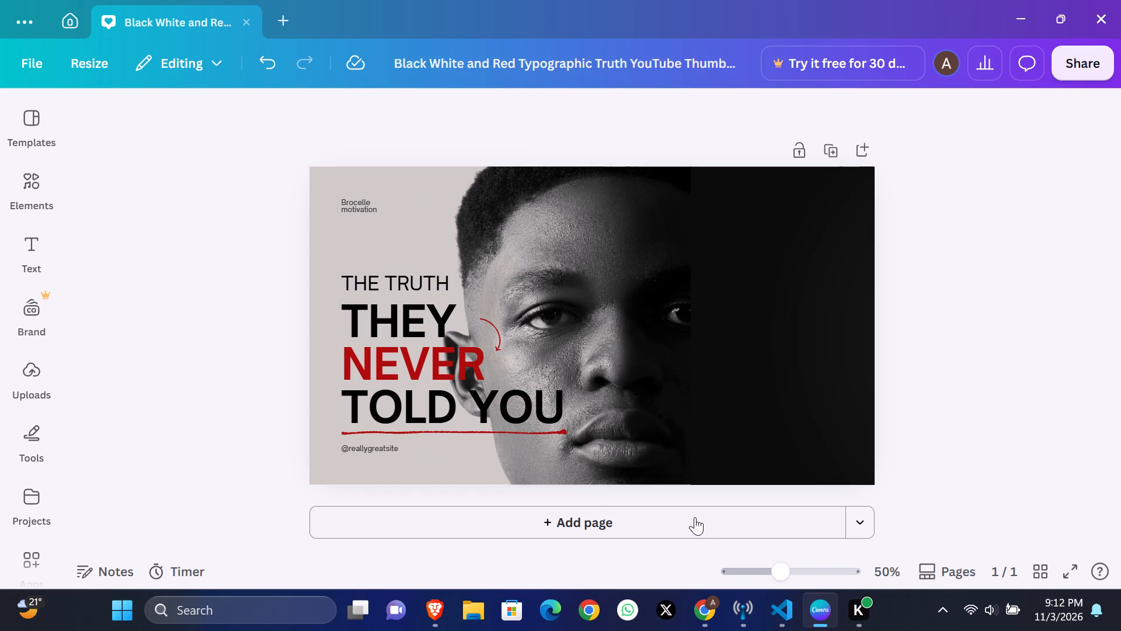
left_click(664, 338)
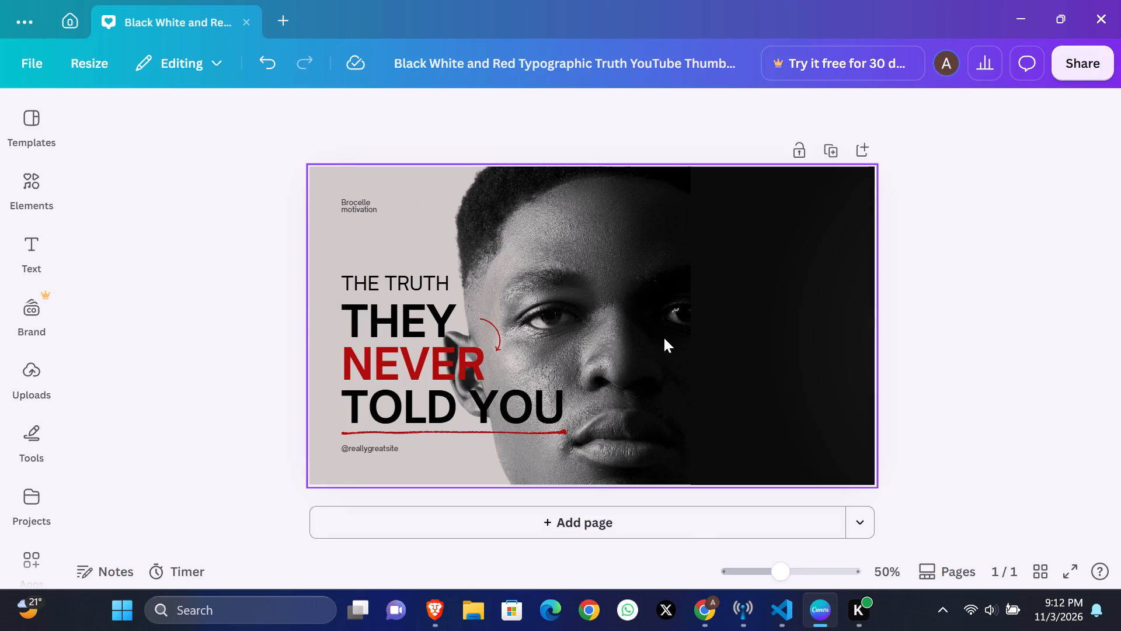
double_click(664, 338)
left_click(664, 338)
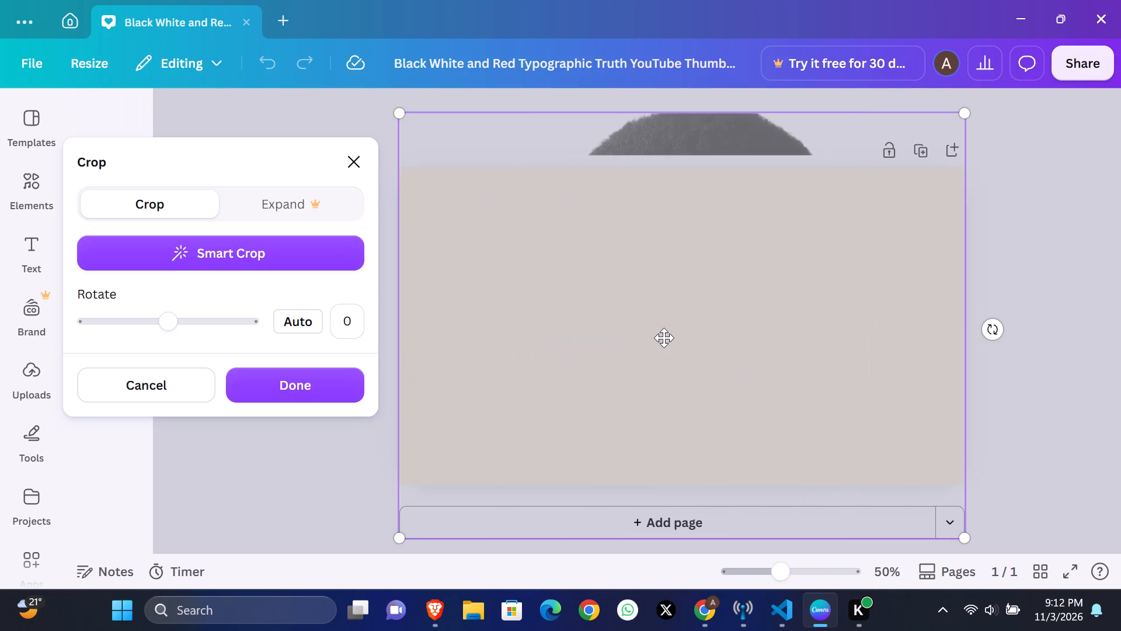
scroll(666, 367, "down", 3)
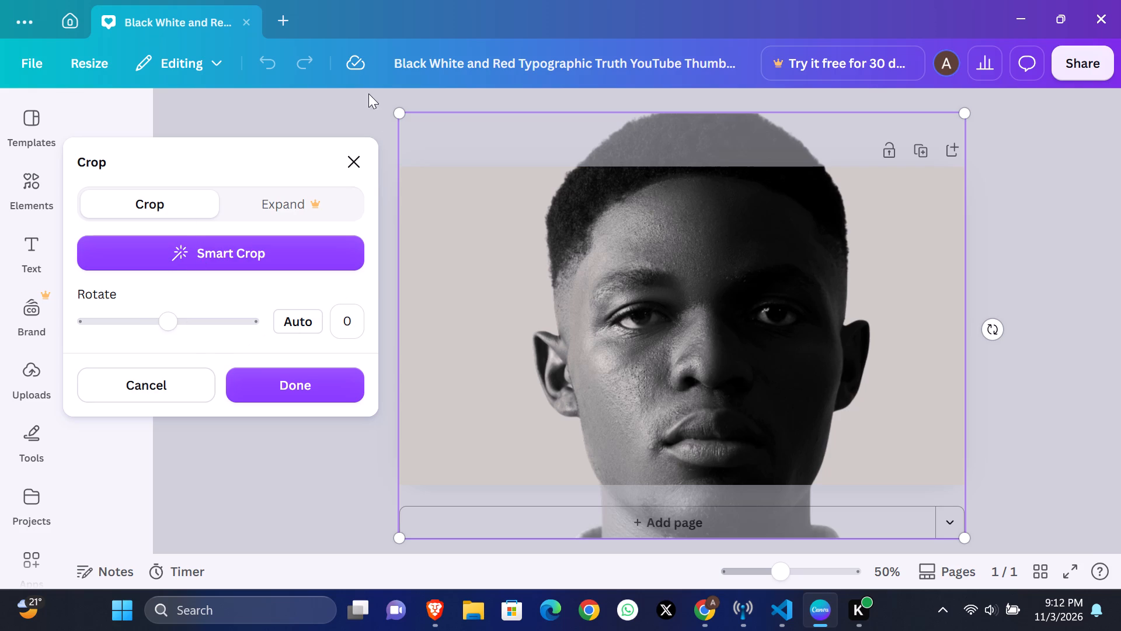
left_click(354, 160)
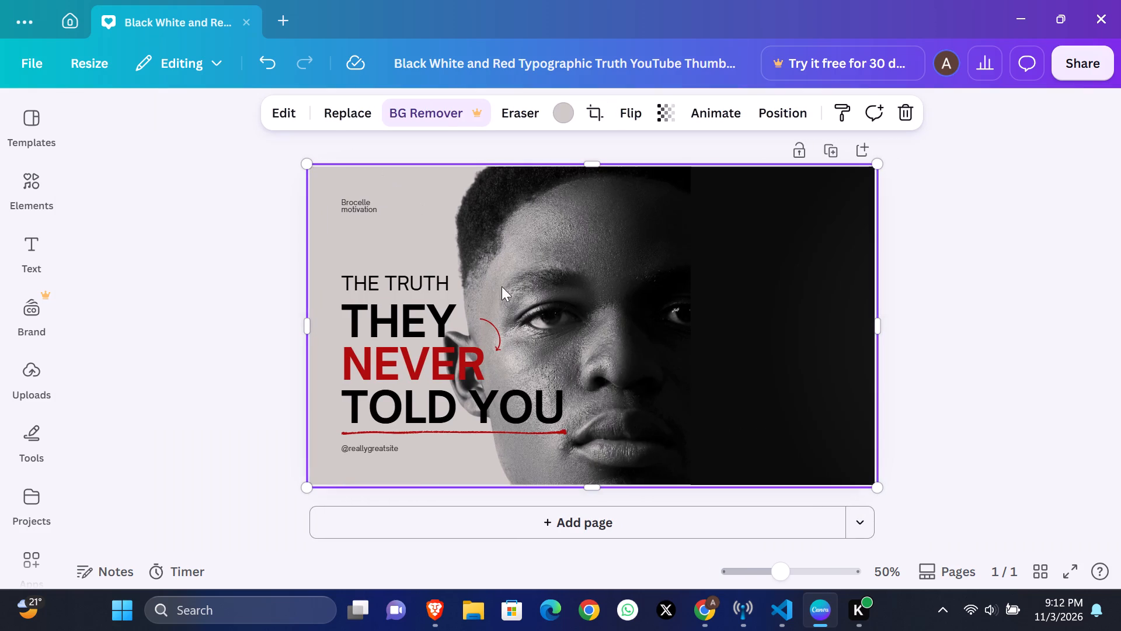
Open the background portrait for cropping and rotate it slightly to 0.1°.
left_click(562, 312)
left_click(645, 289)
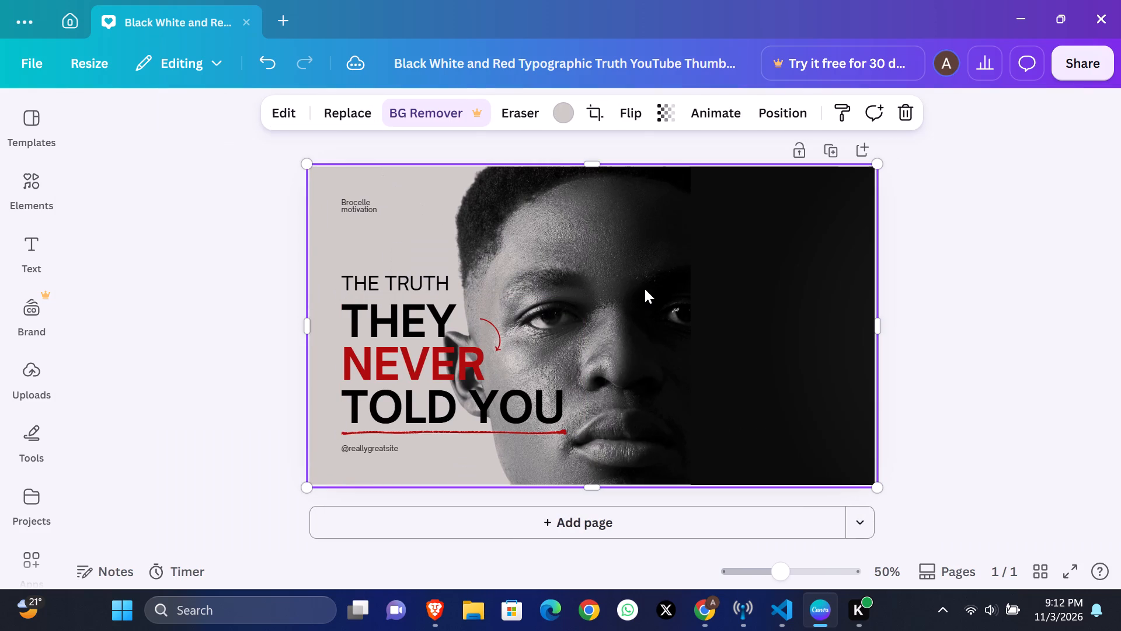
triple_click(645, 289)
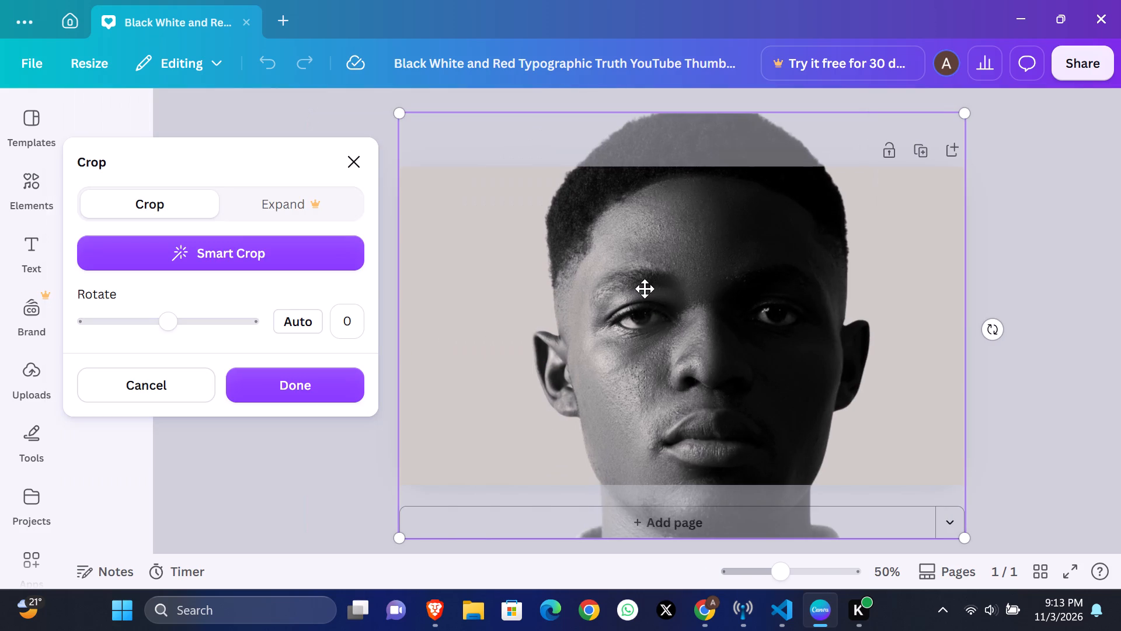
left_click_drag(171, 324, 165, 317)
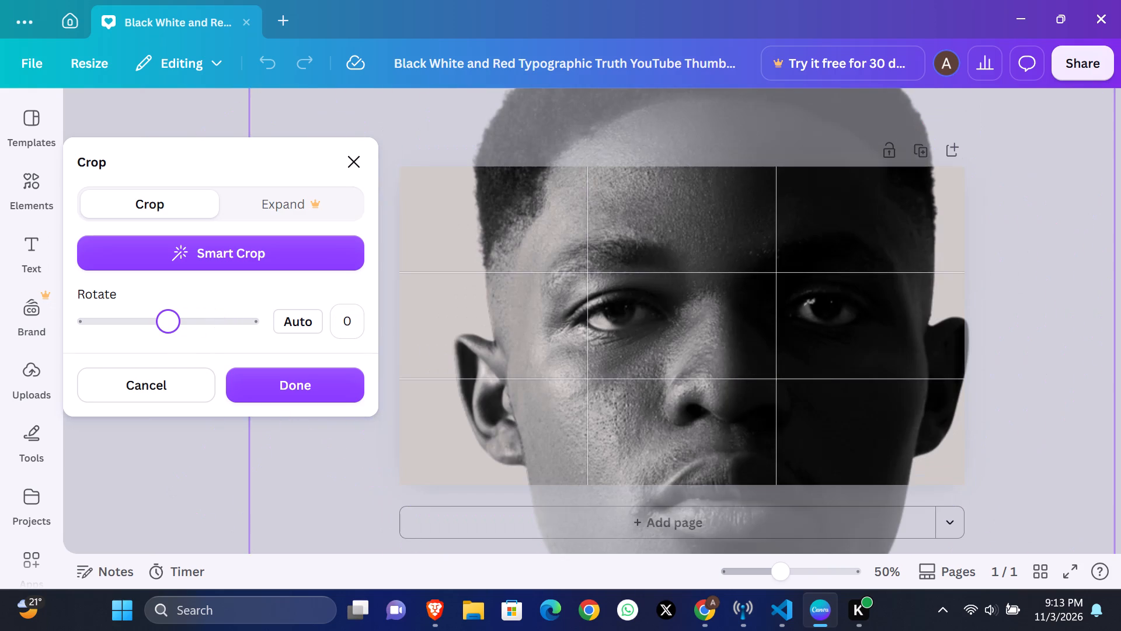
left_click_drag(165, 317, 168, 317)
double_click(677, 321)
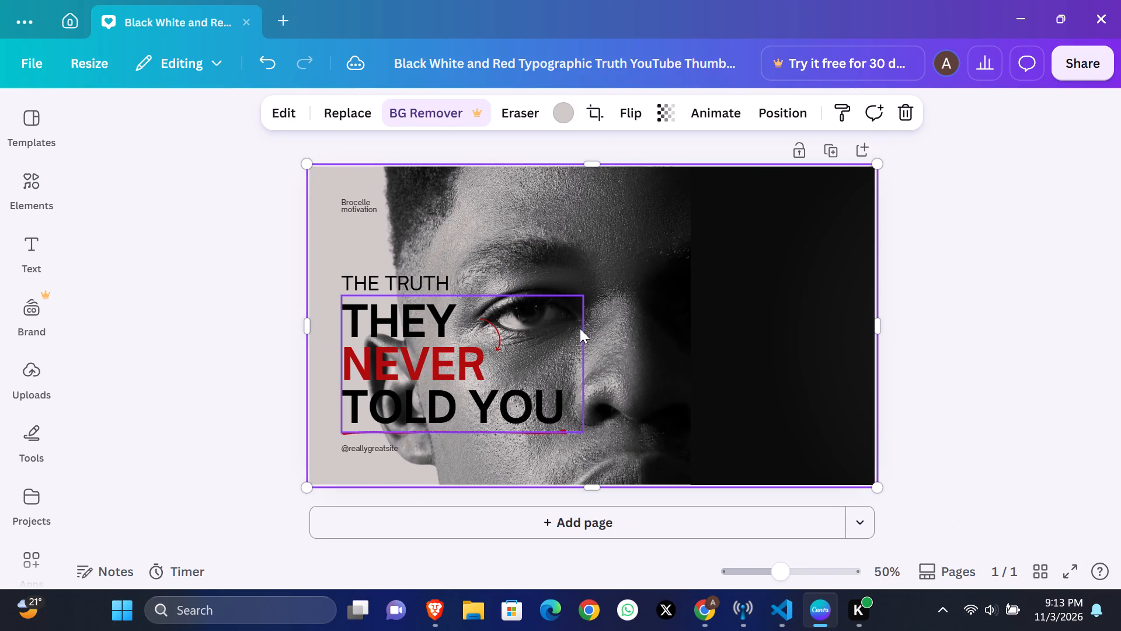
Move the "THEY NEVER TOLD YOU" headline up slightly, closer to "THE TRUTH".
left_click_drag(580, 328, 581, 316)
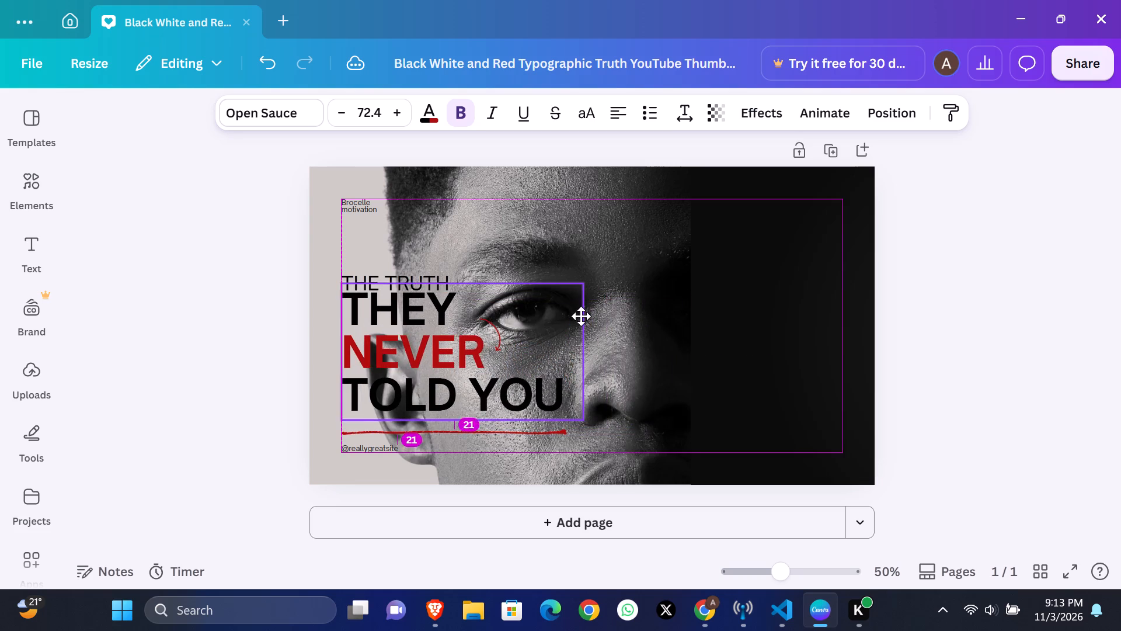
left_click_drag(581, 316, 579, 322)
Open the background portrait for cropping and shift the photo slightly up and to the left within the frame.
left_click(632, 310)
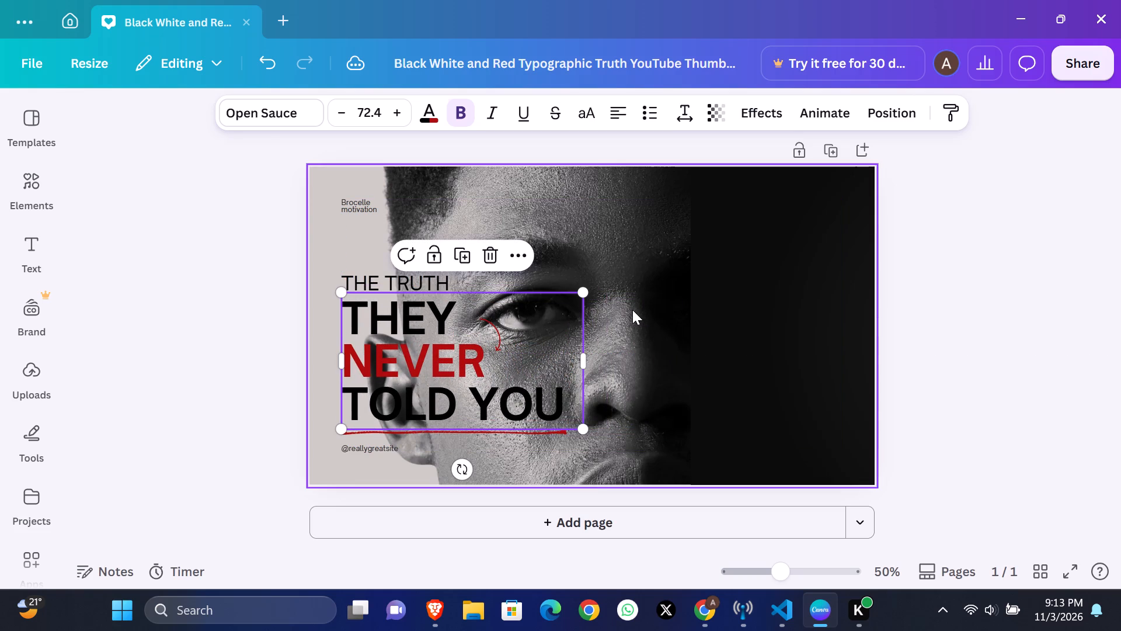
double_click(601, 308)
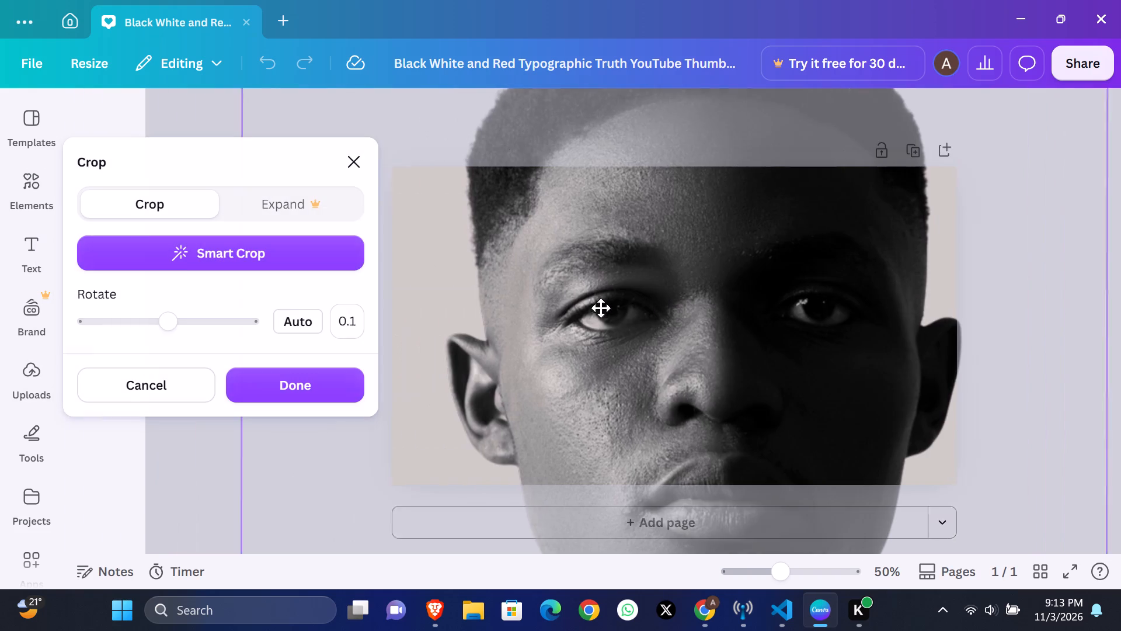
left_click_drag(773, 376, 726, 313)
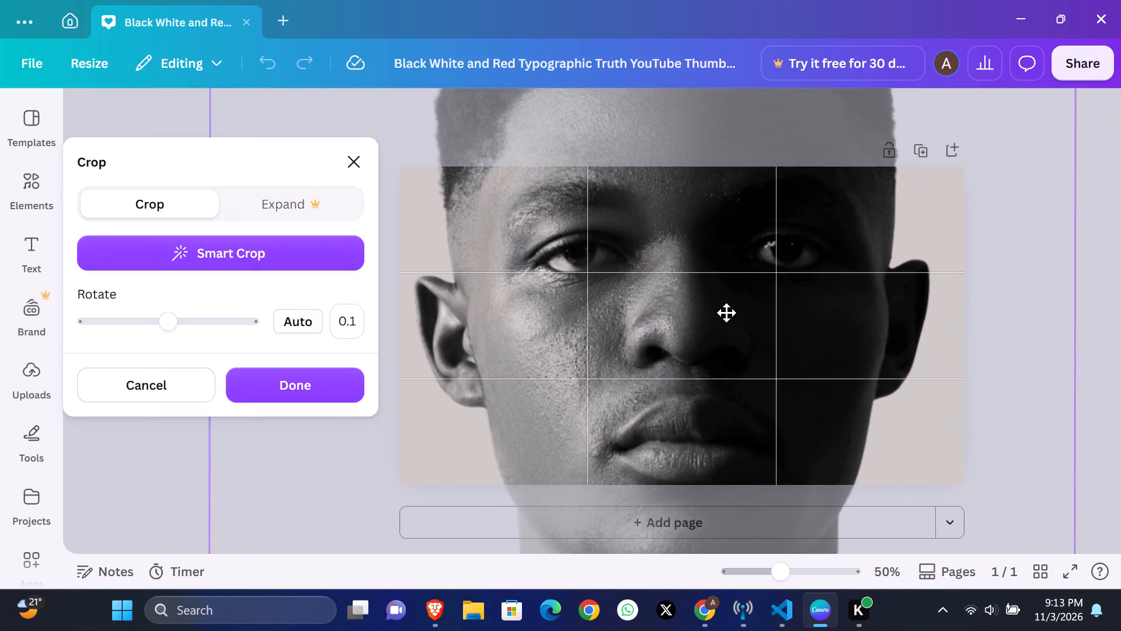
left_click_drag(726, 313, 733, 356)
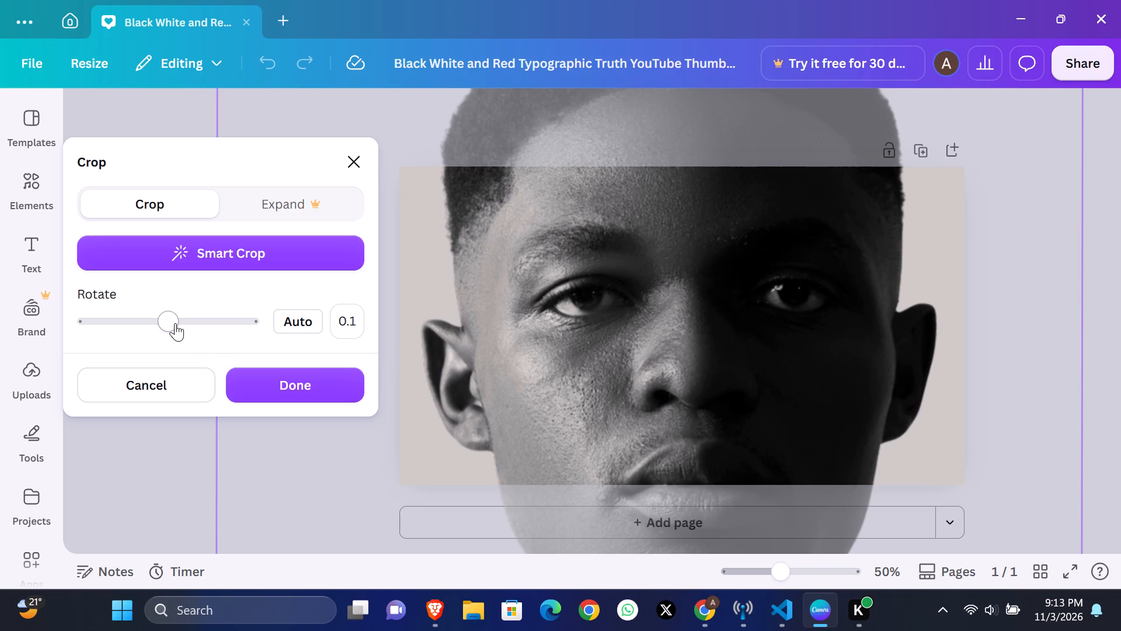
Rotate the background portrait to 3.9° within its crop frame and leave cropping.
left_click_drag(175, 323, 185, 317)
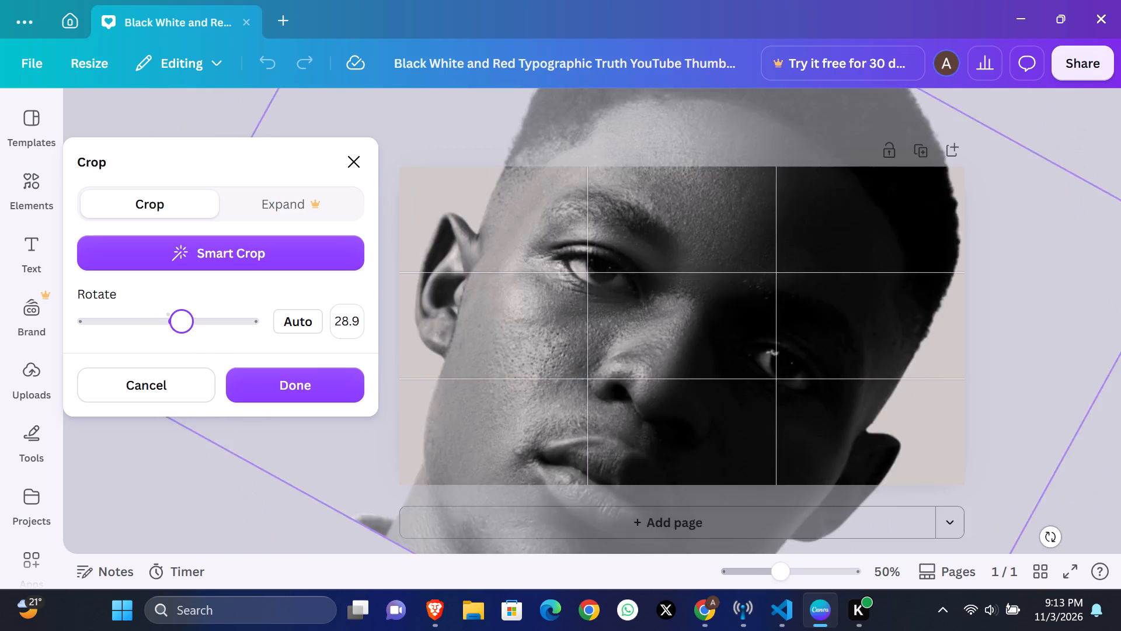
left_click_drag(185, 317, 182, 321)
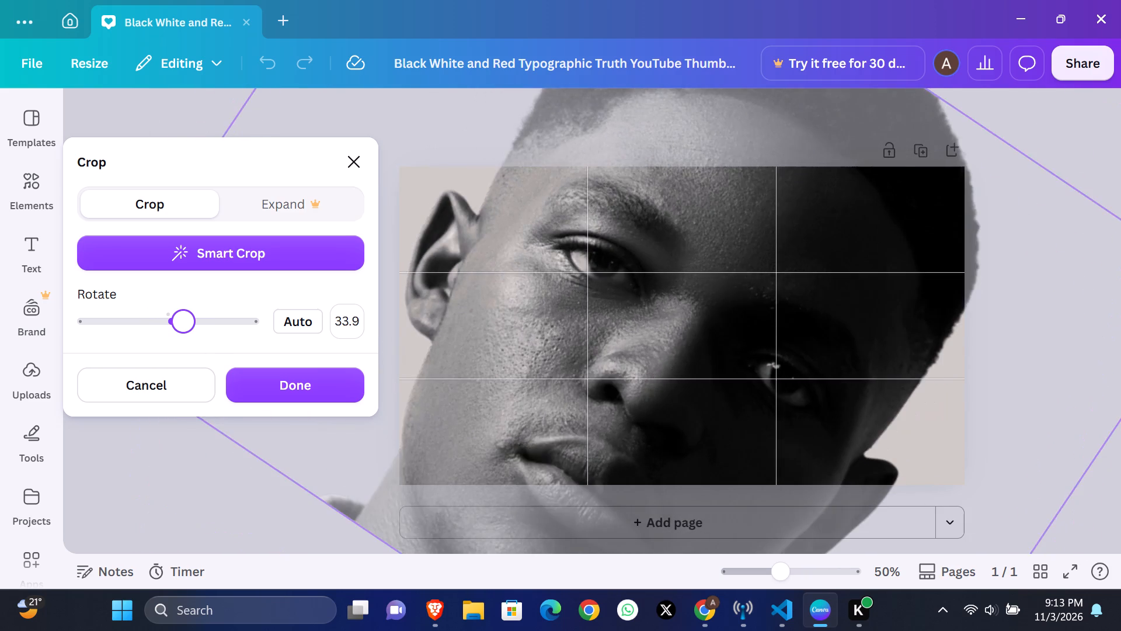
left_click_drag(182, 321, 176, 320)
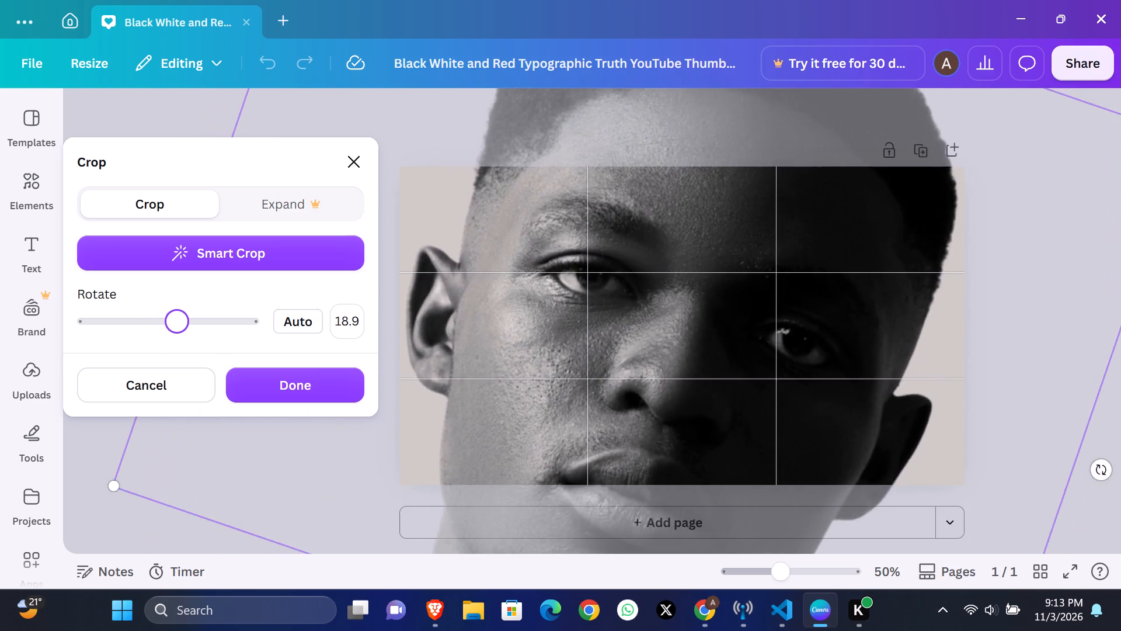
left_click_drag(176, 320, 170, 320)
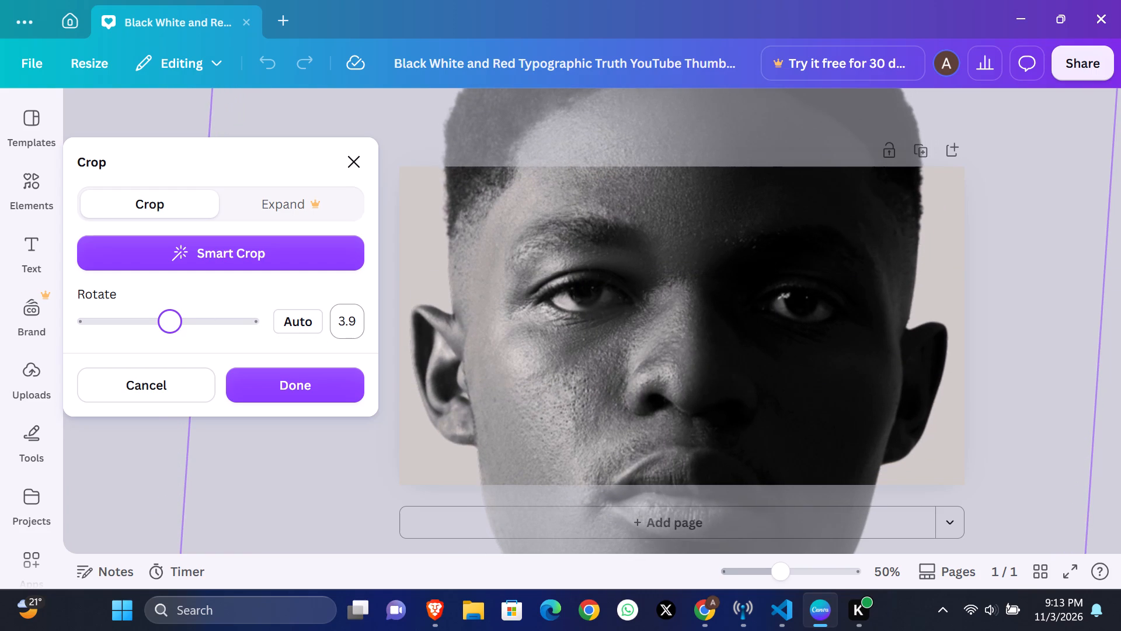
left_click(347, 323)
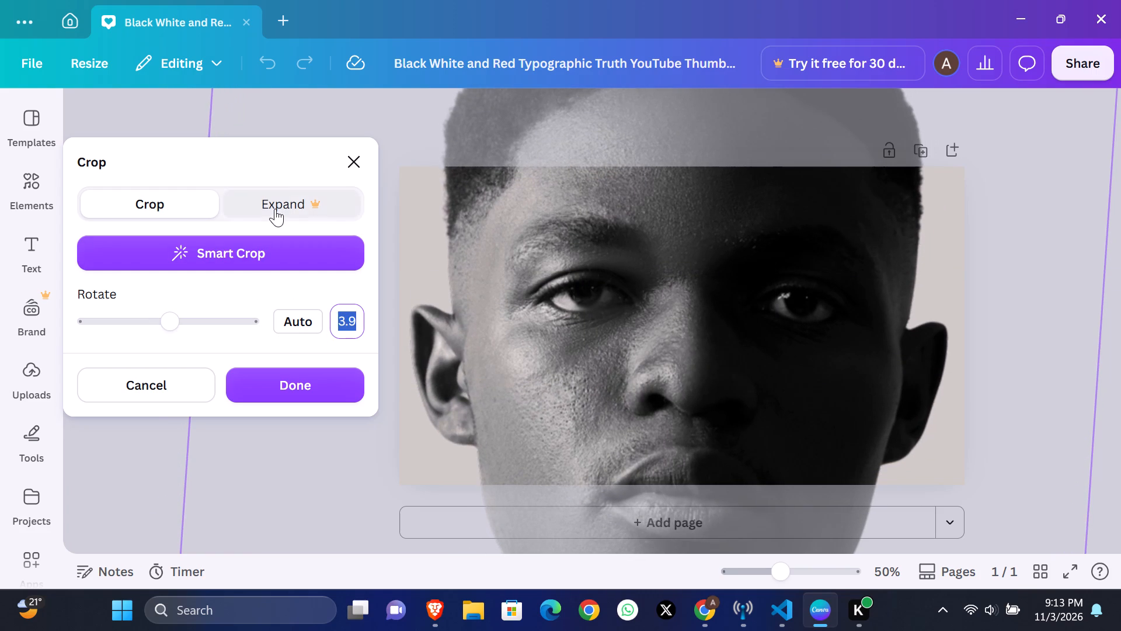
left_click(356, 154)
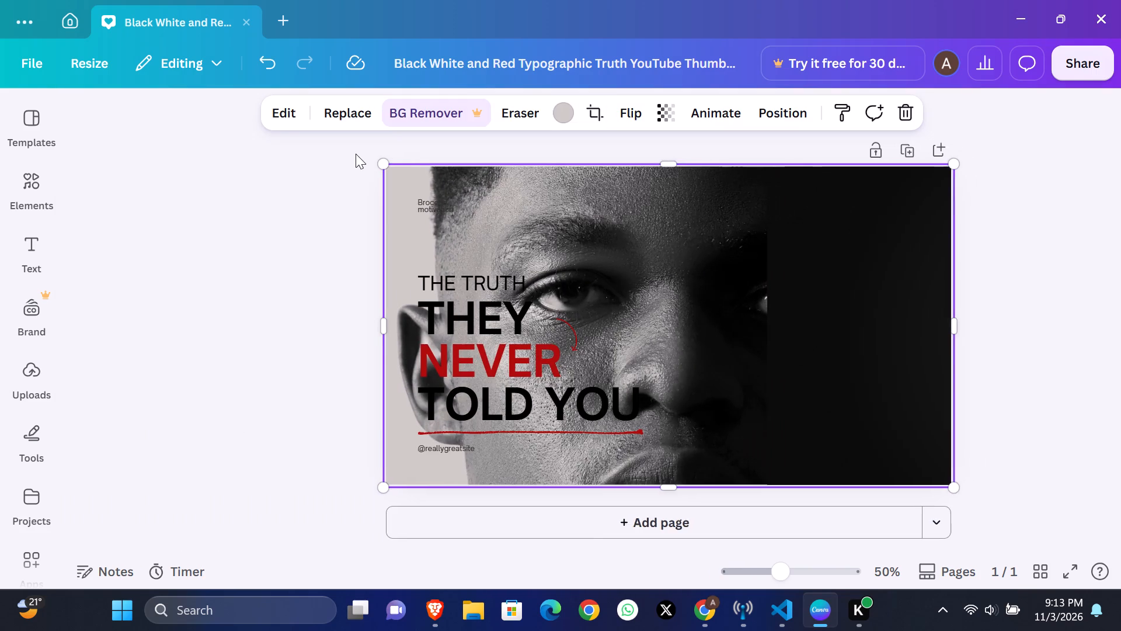
Reopen the background portrait for cropping and reposition the photo so its bottom edge sits near the frame's bottom.
left_click_drag(541, 223, 631, 231)
left_click(583, 259)
triple_click(655, 259)
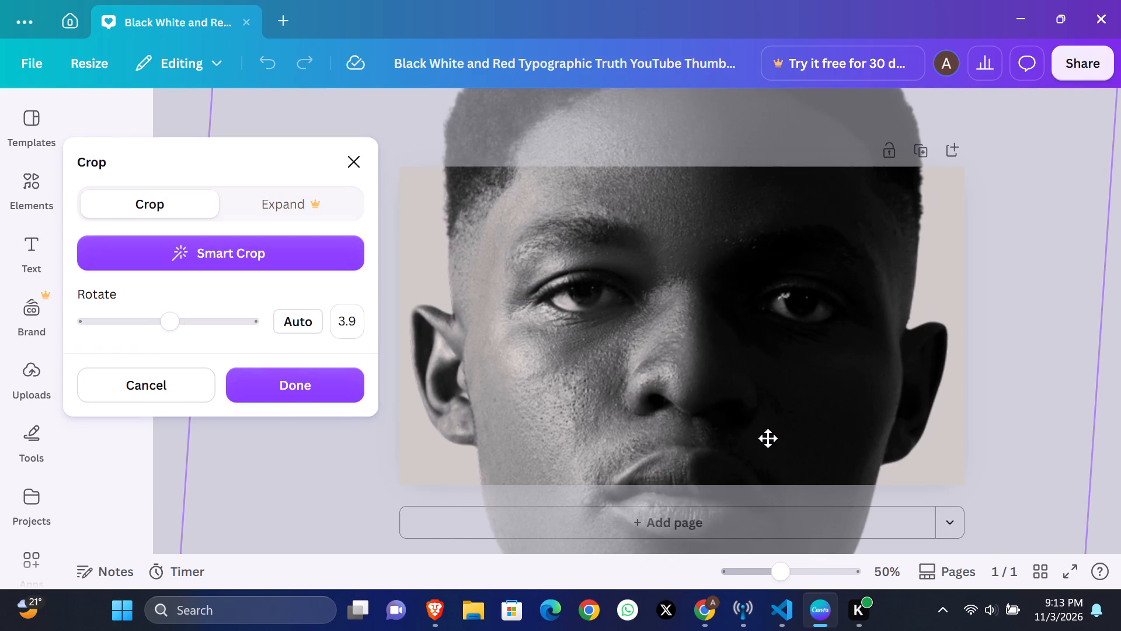
scroll(756, 505, "down", 1)
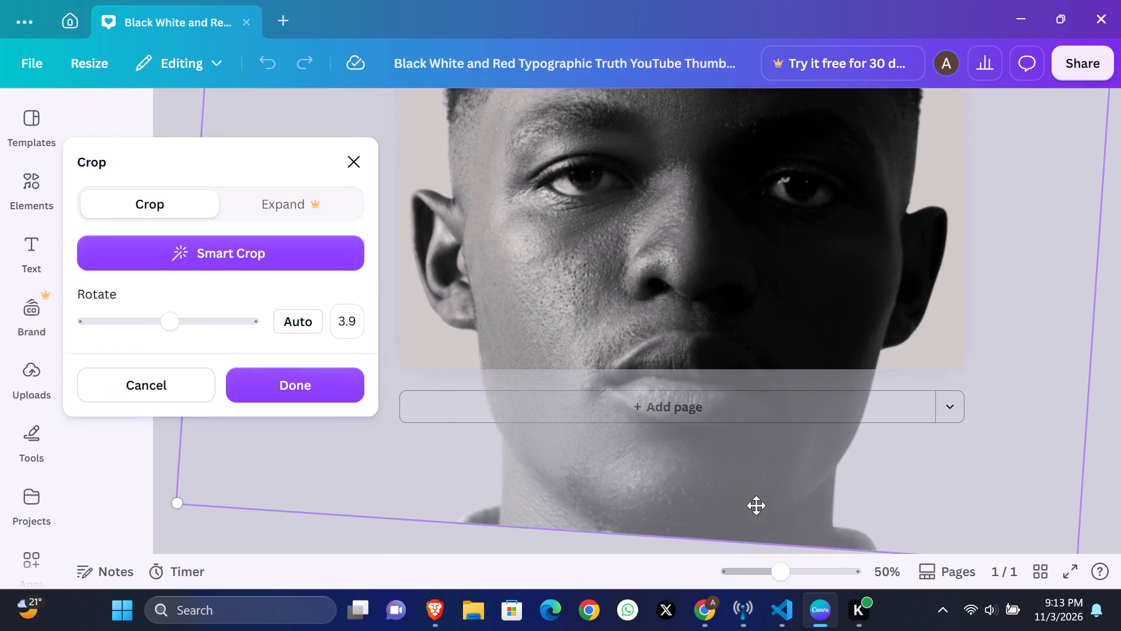
scroll(756, 505, "down", 3)
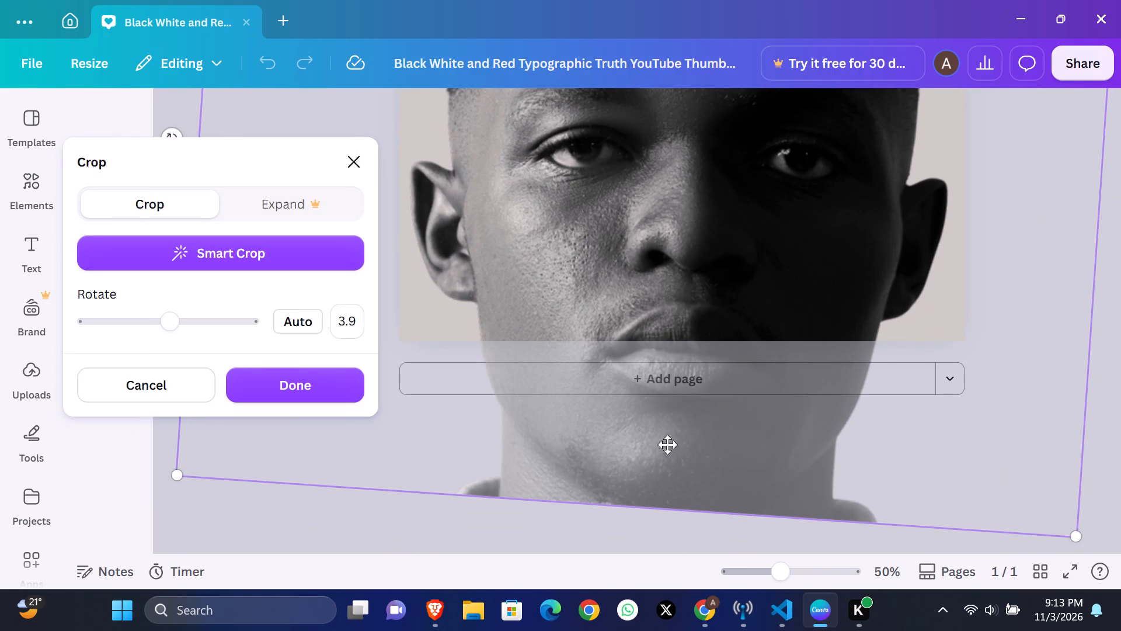
left_click(697, 376)
left_click_drag(590, 408, 583, 308)
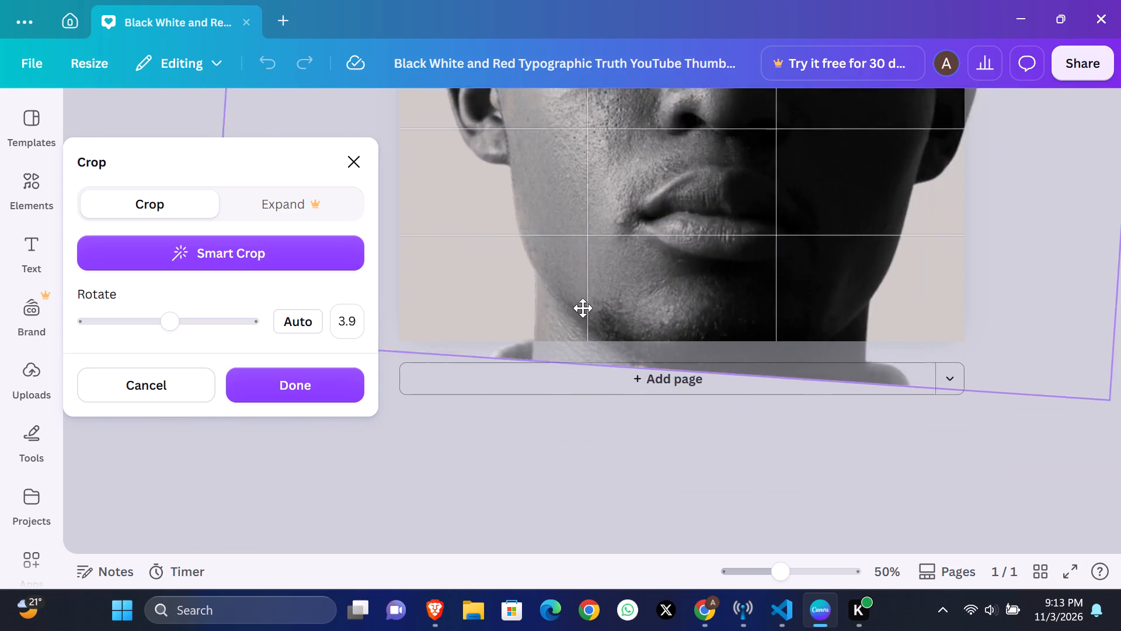
left_click_drag(583, 308, 457, 282)
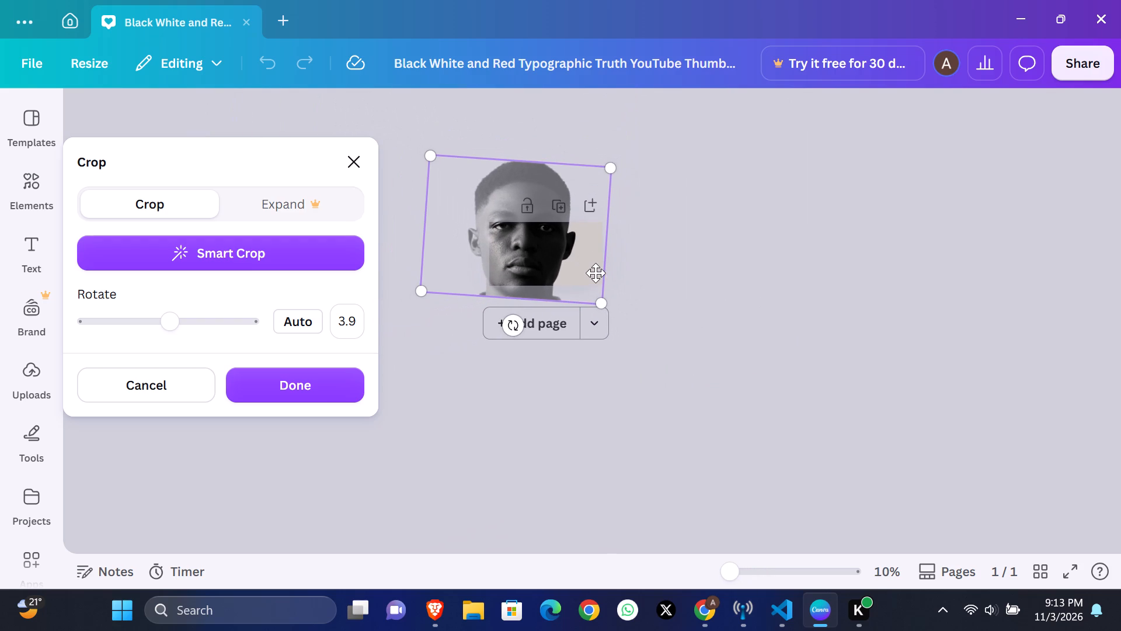
left_click_drag(598, 285, 609, 269)
scroll(609, 269, "up", 1)
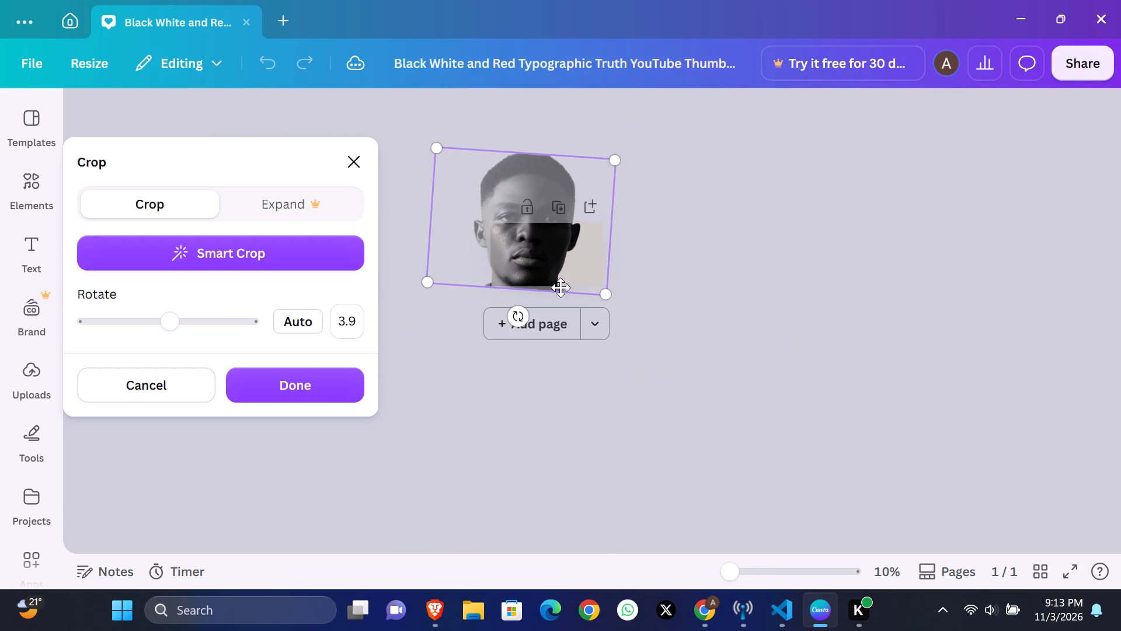
left_click(560, 287)
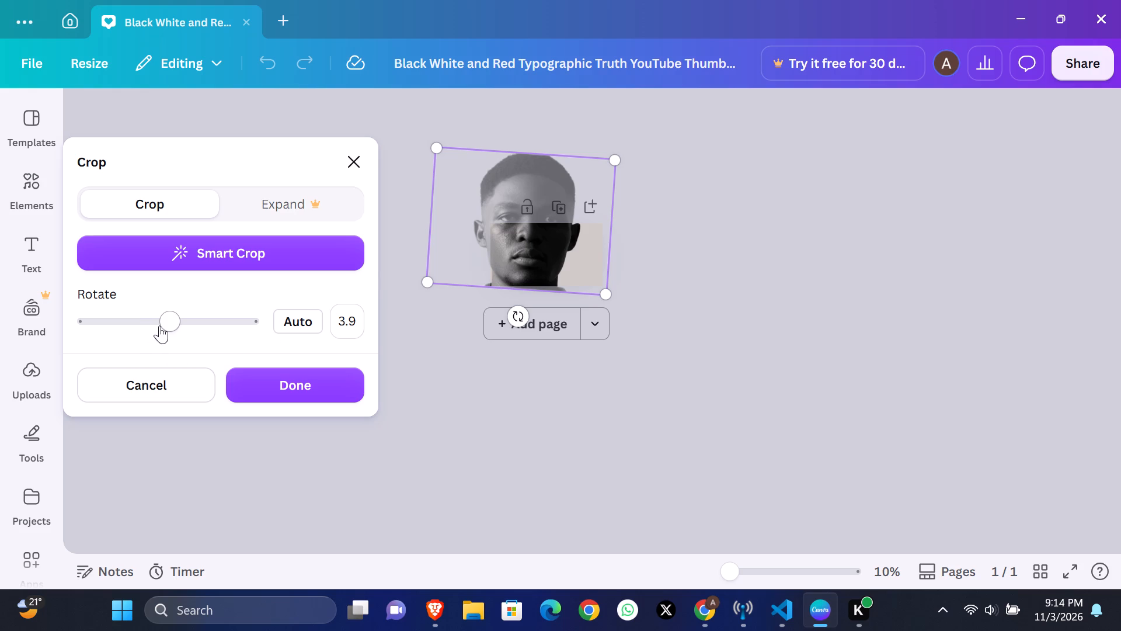
Try several rotation angles for the cropped portrait, then set its rotation to 0°.
left_click(166, 328)
left_click_drag(166, 328, 175, 321)
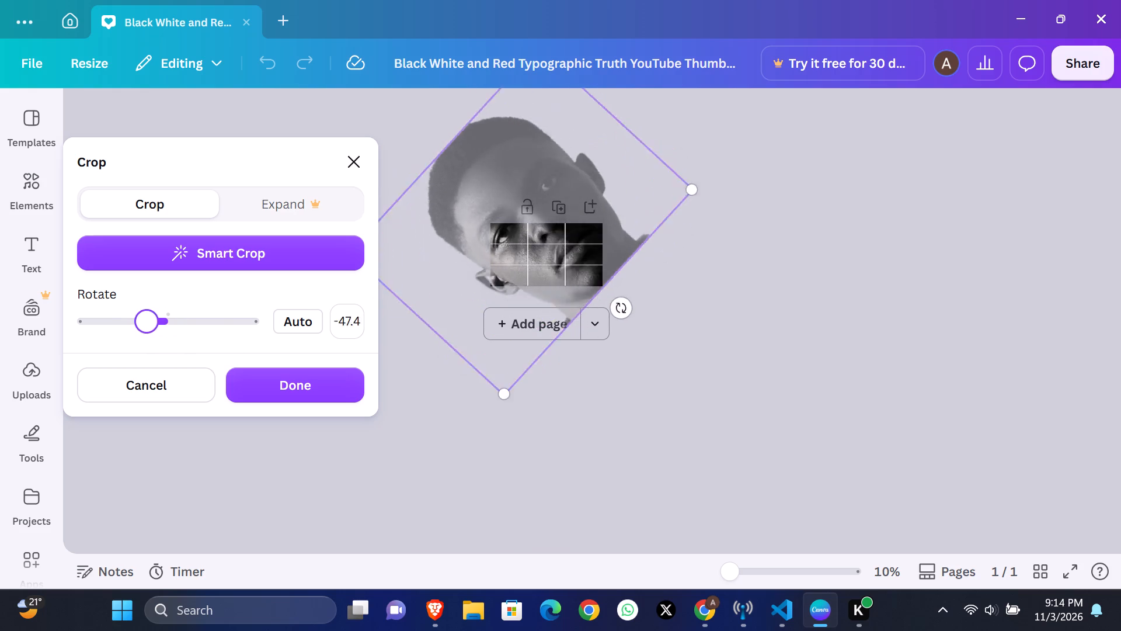
left_click_drag(175, 321, 414, 448)
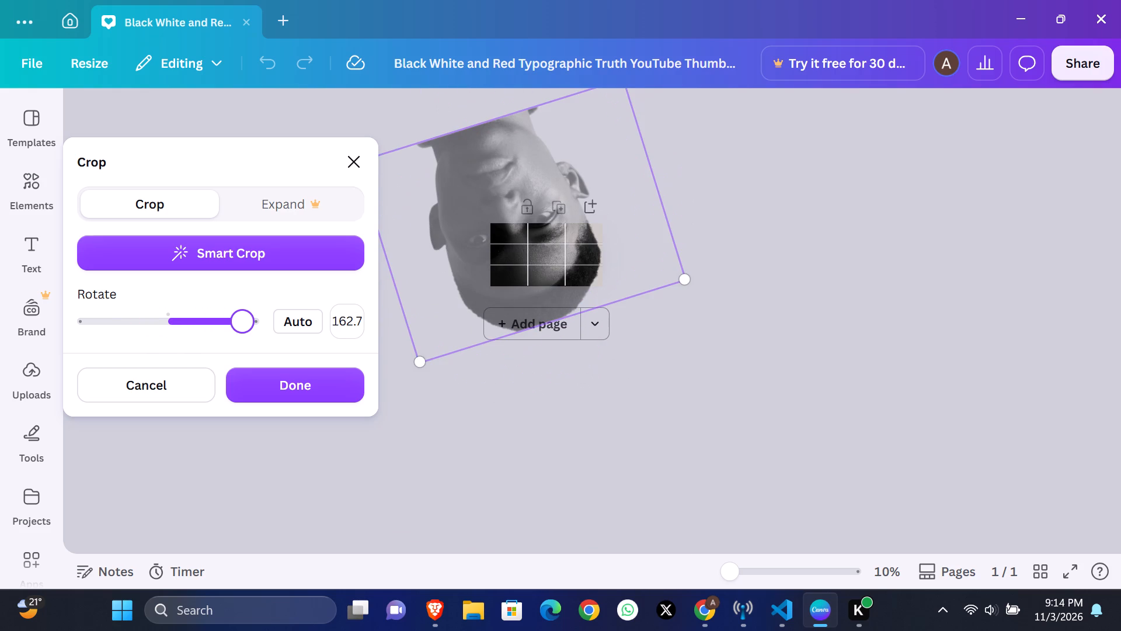
left_click_drag(414, 448, 280, 437)
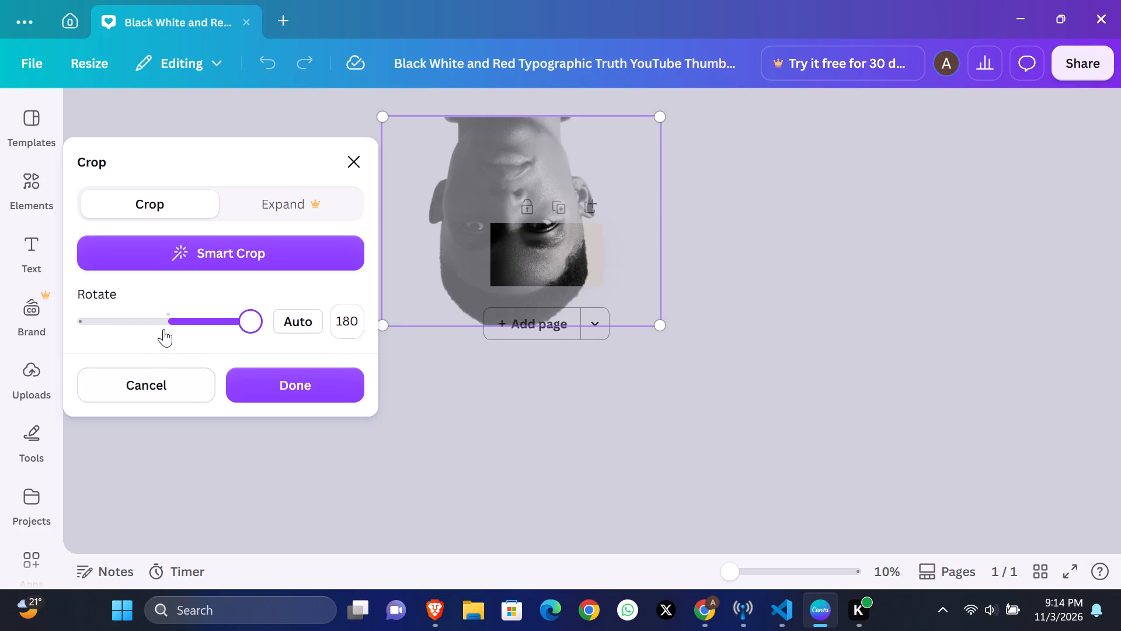
left_click_drag(208, 327, 167, 314)
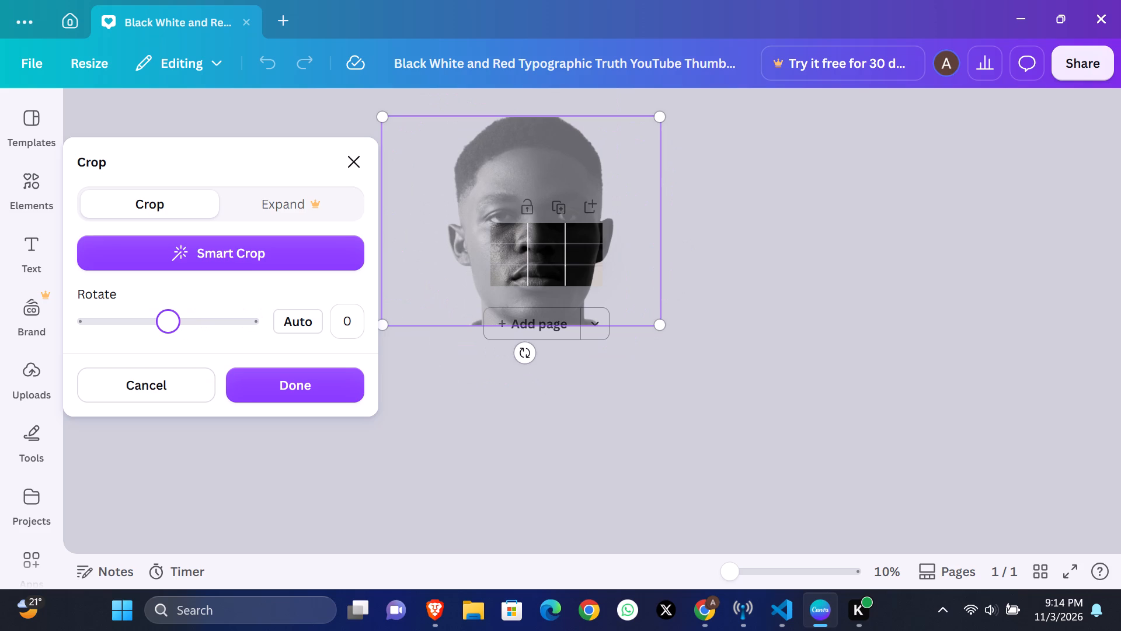
left_click_drag(167, 314, 169, 308)
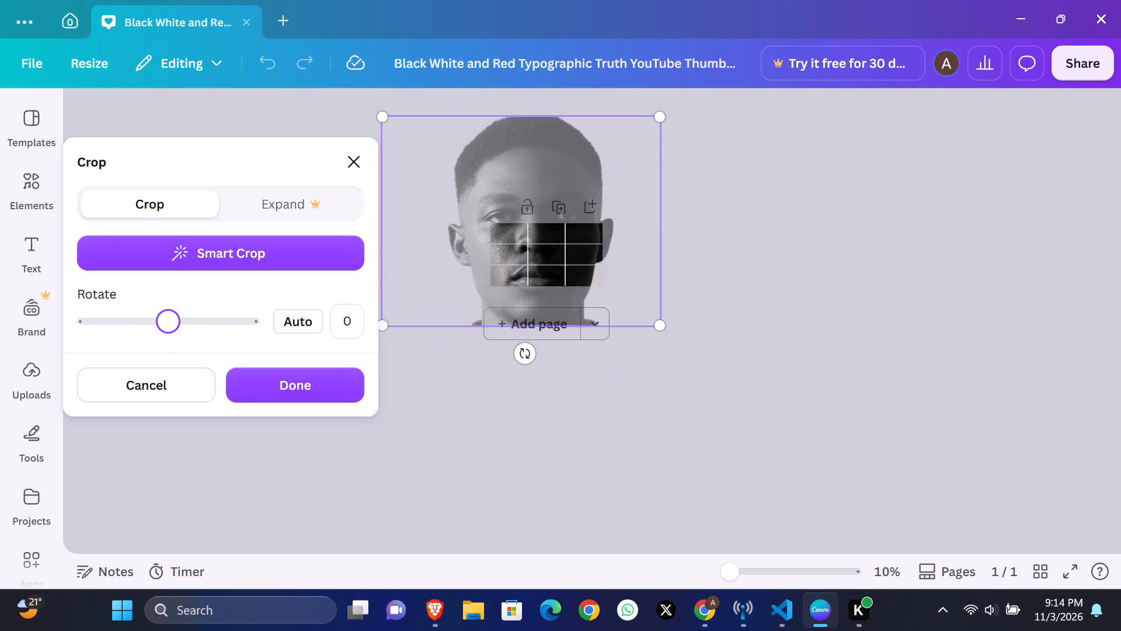
left_click_drag(169, 308, 169, 308)
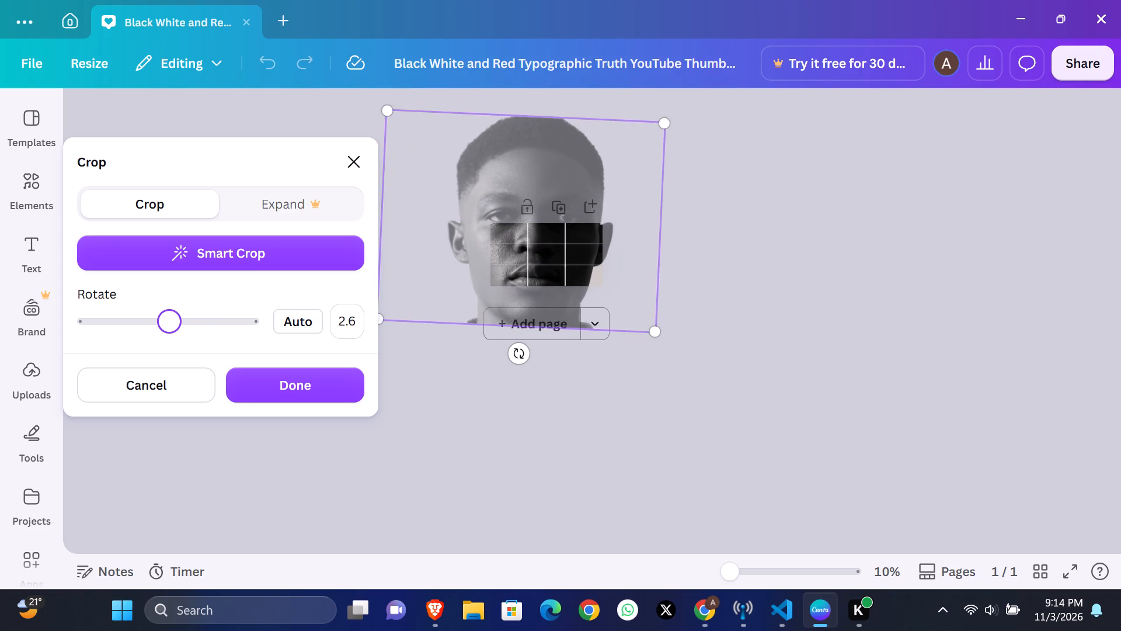
left_click_drag(169, 308, 167, 308)
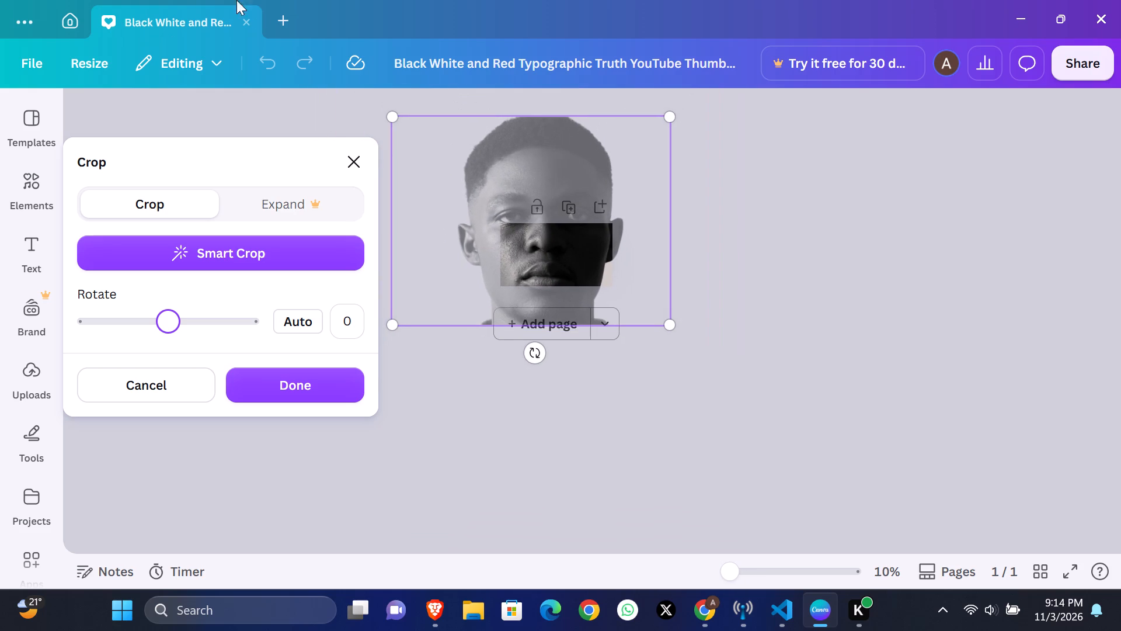
Try to undo the last crop adjustment and leave cropping of the background portrait.
left_click(266, 72)
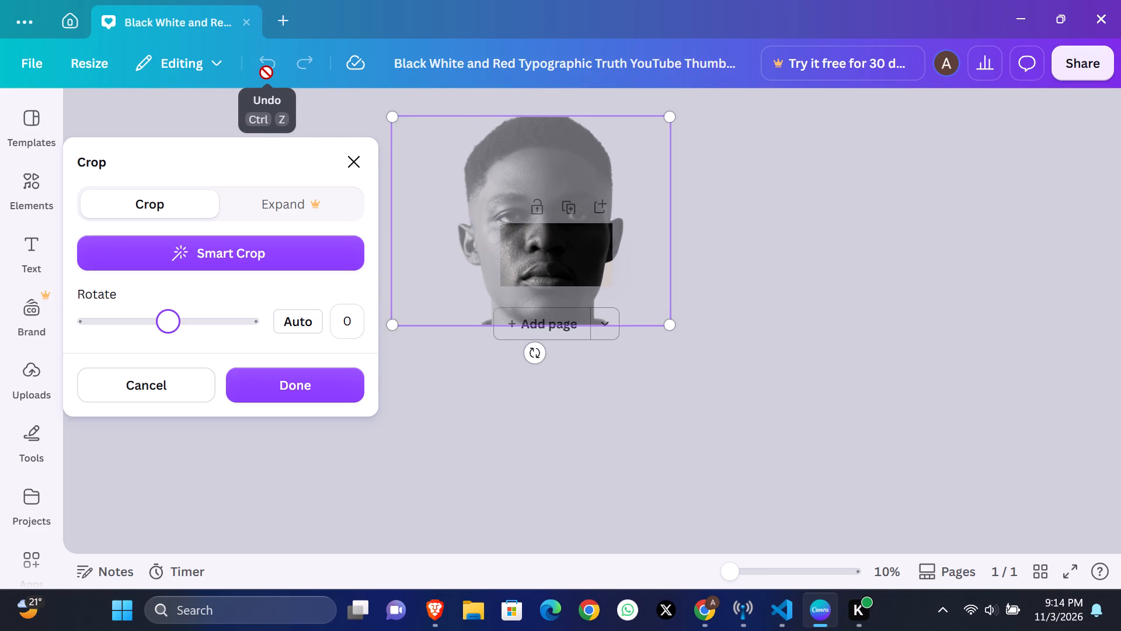
key("ctrl+z")
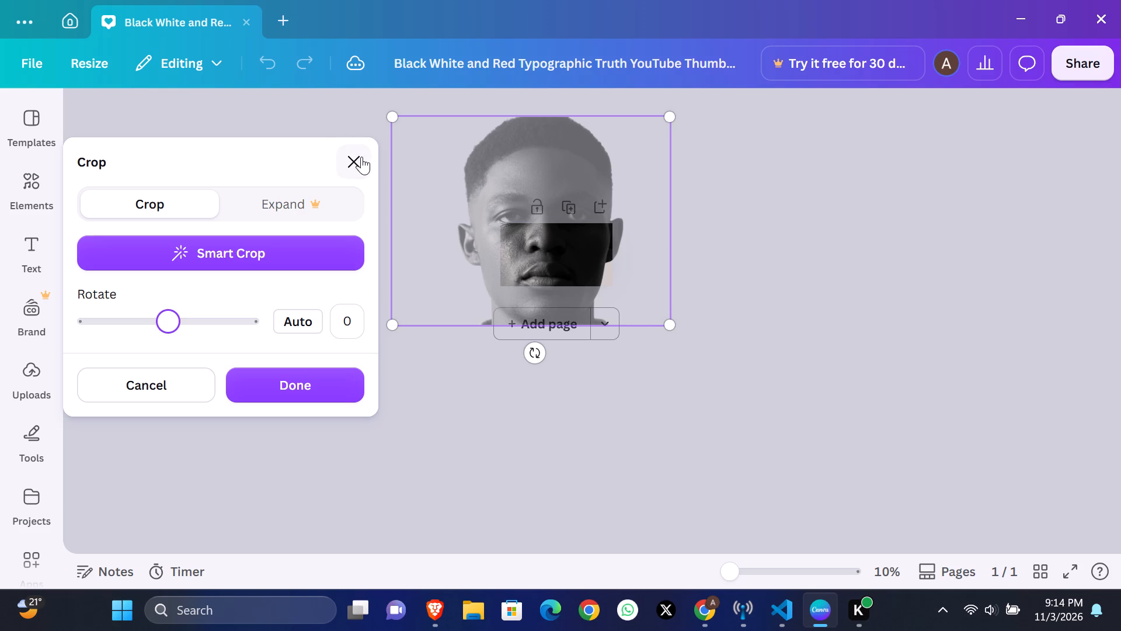
left_click(362, 157)
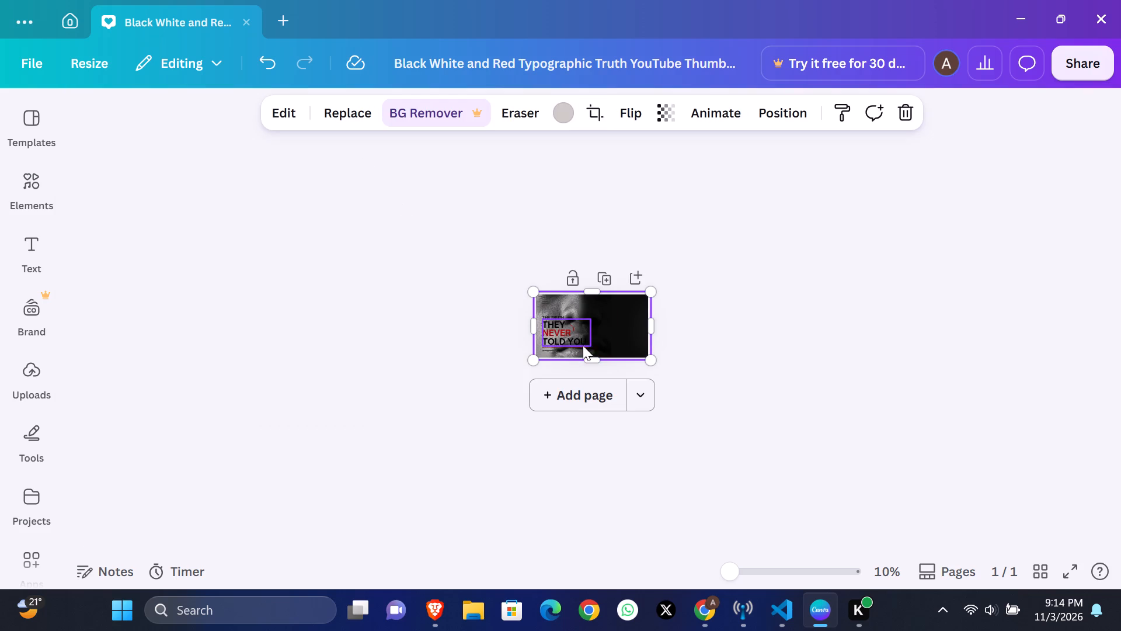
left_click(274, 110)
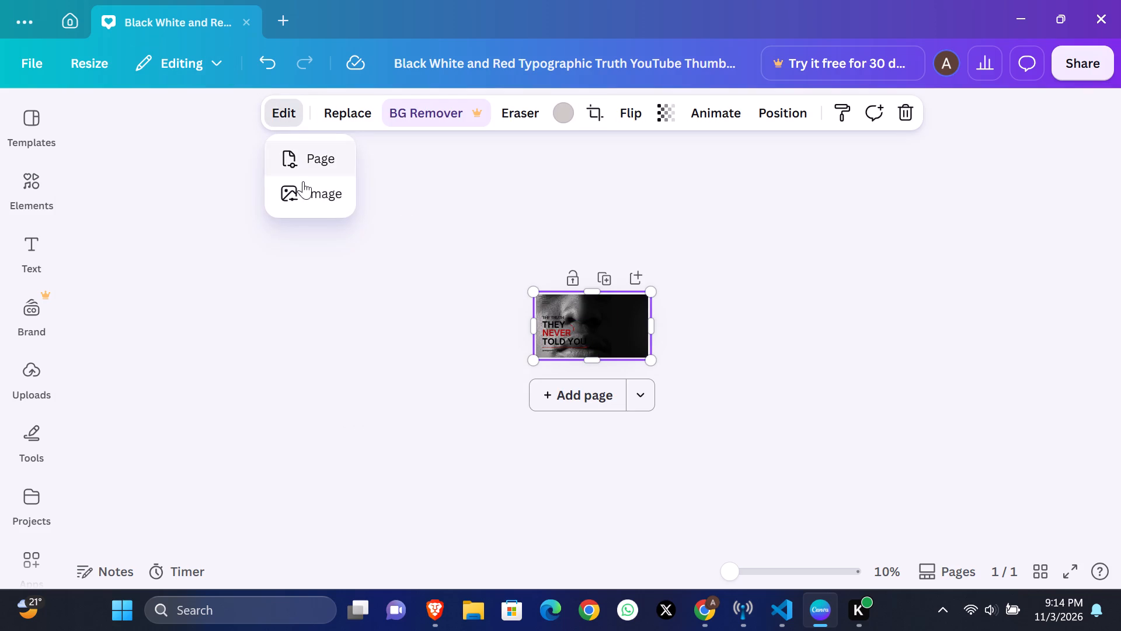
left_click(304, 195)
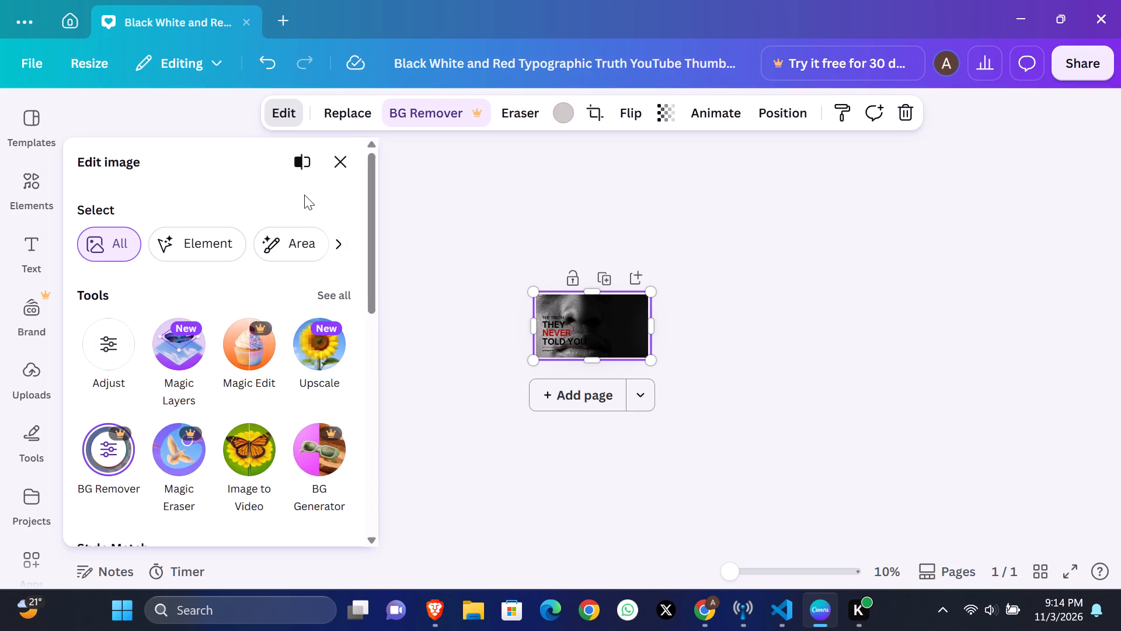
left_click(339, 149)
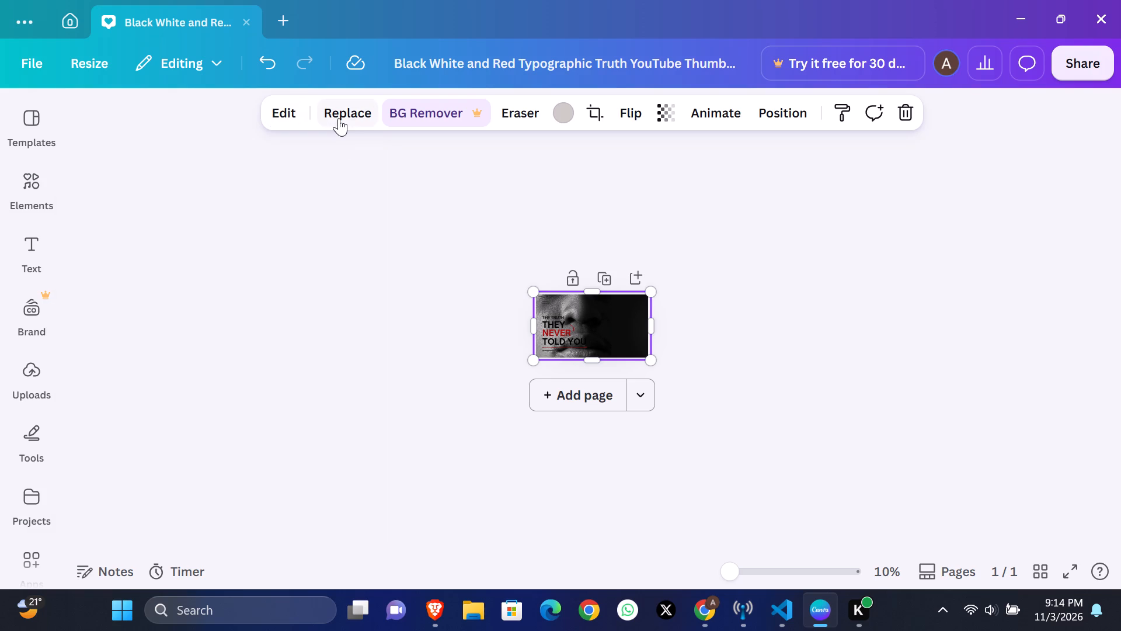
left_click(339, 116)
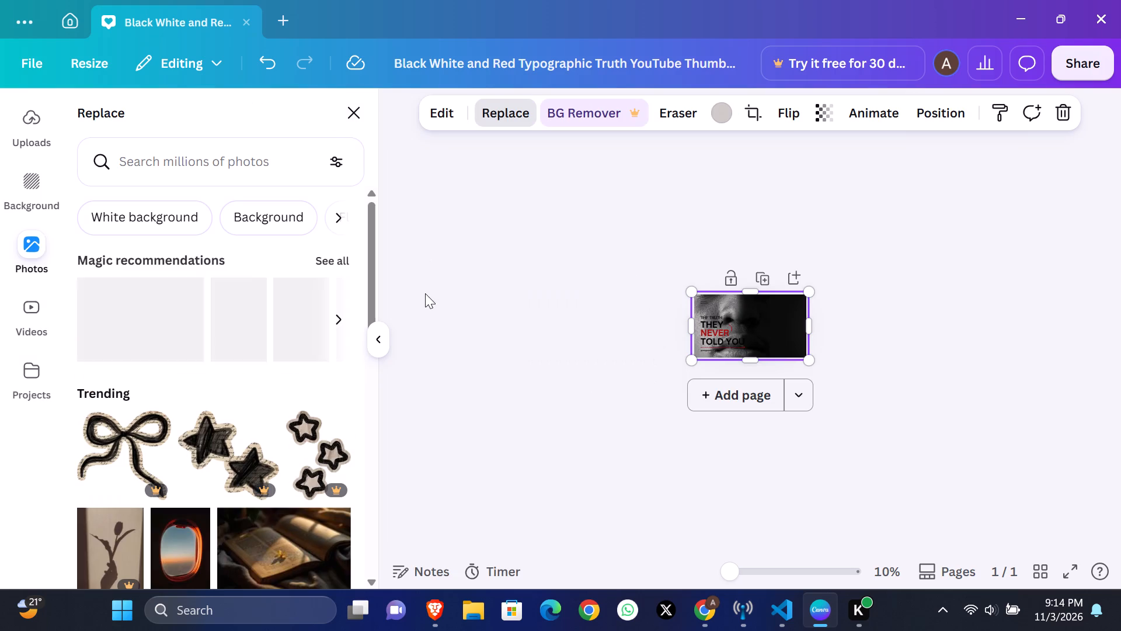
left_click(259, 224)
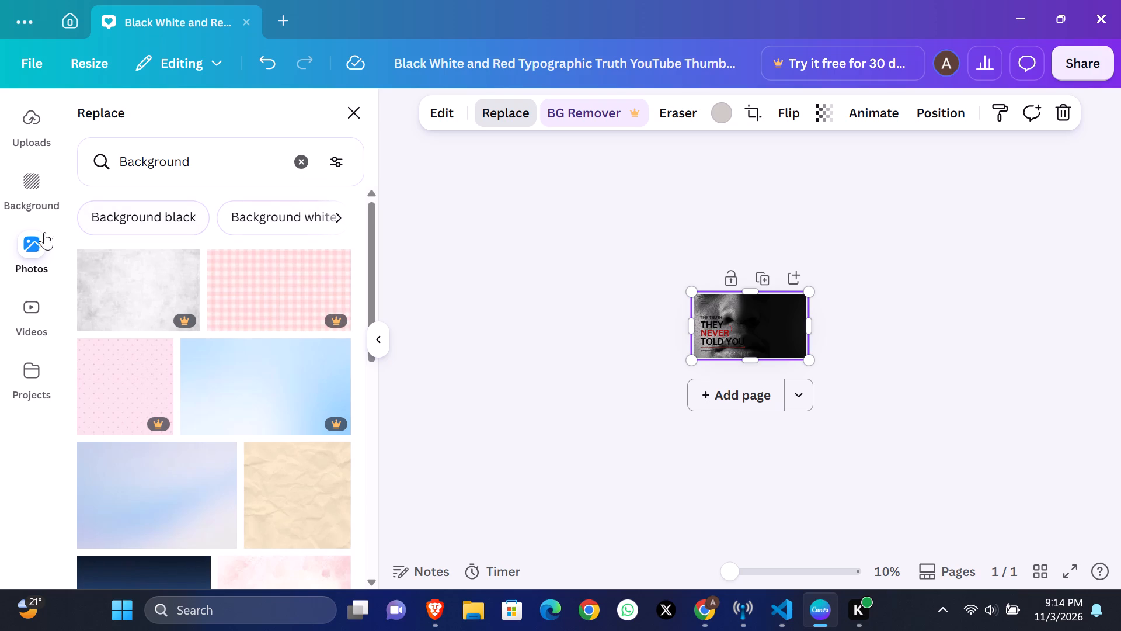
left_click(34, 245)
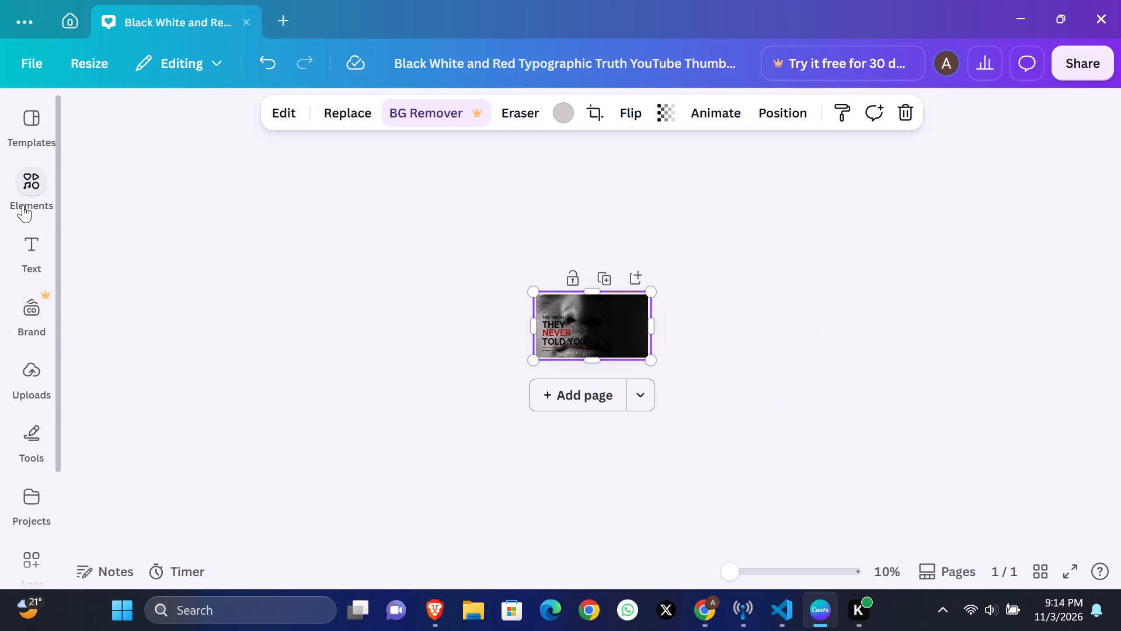
Insert the uploaded photo of the man in the maroon suit and move it to the thumbnail's upper right area.
left_click(45, 398)
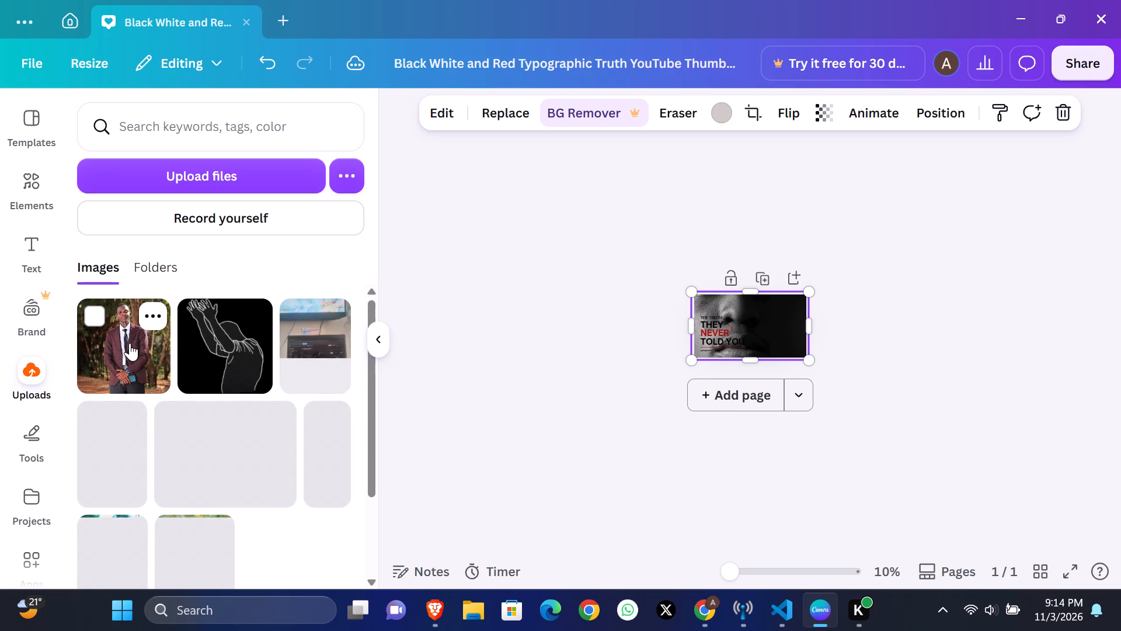
left_click(130, 343)
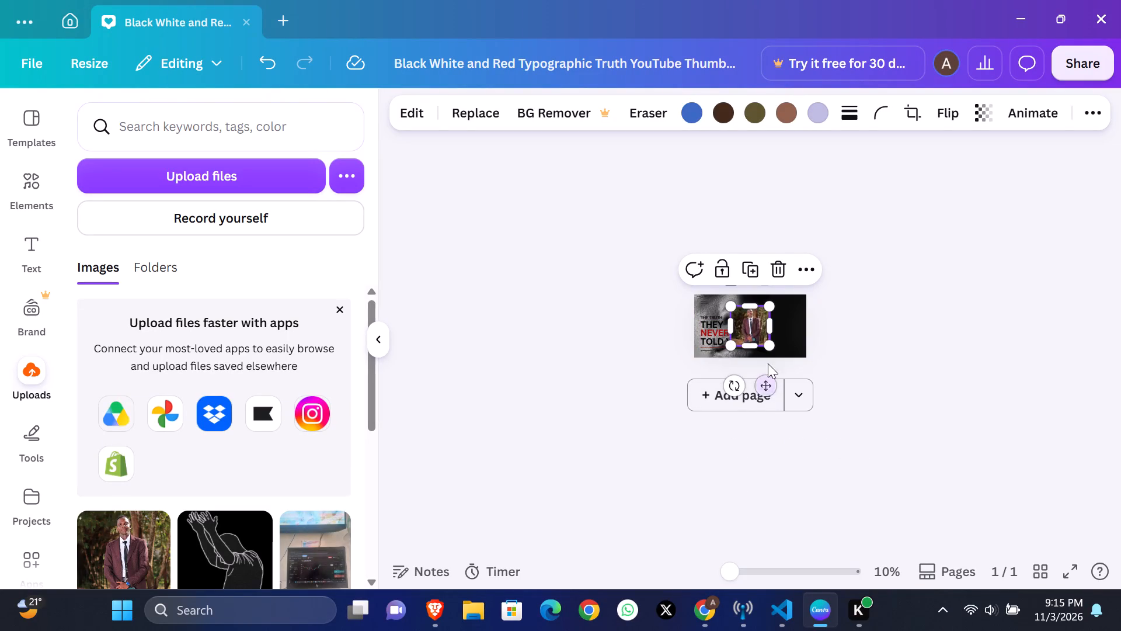
scroll(765, 331, "left", 1)
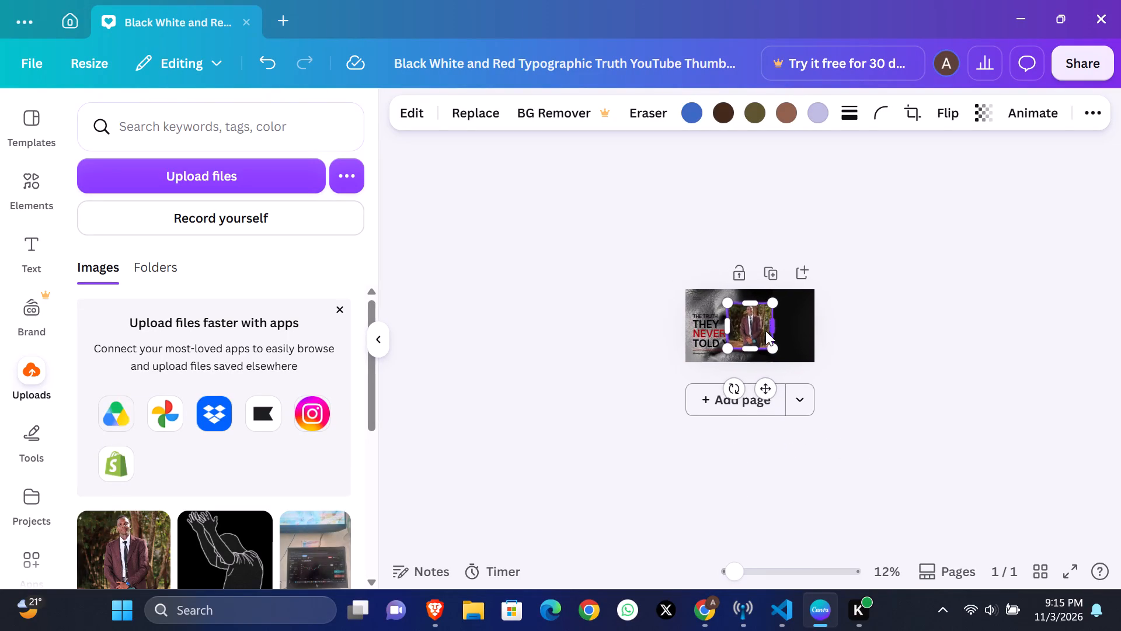
scroll(765, 331, "left", 1)
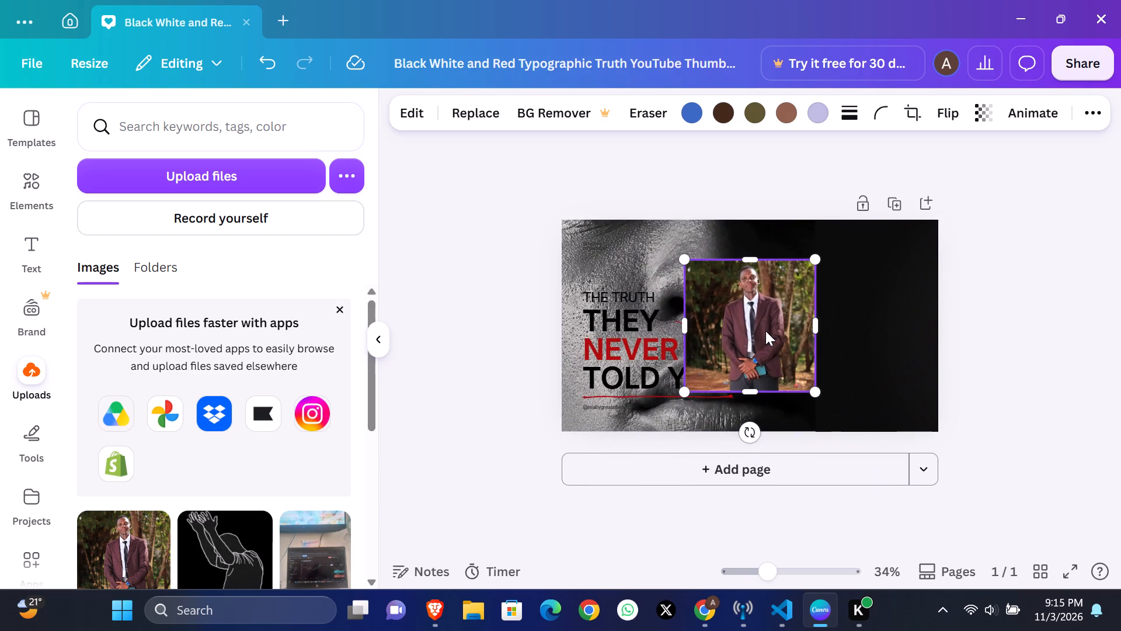
double_click(666, 272)
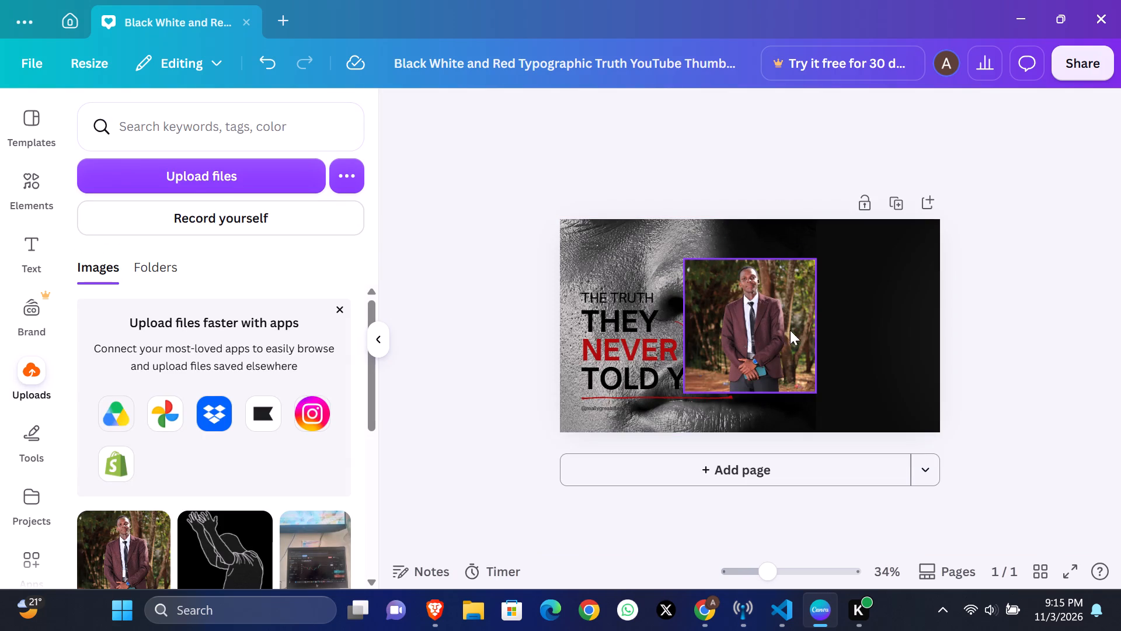
left_click_drag(798, 325, 809, 327)
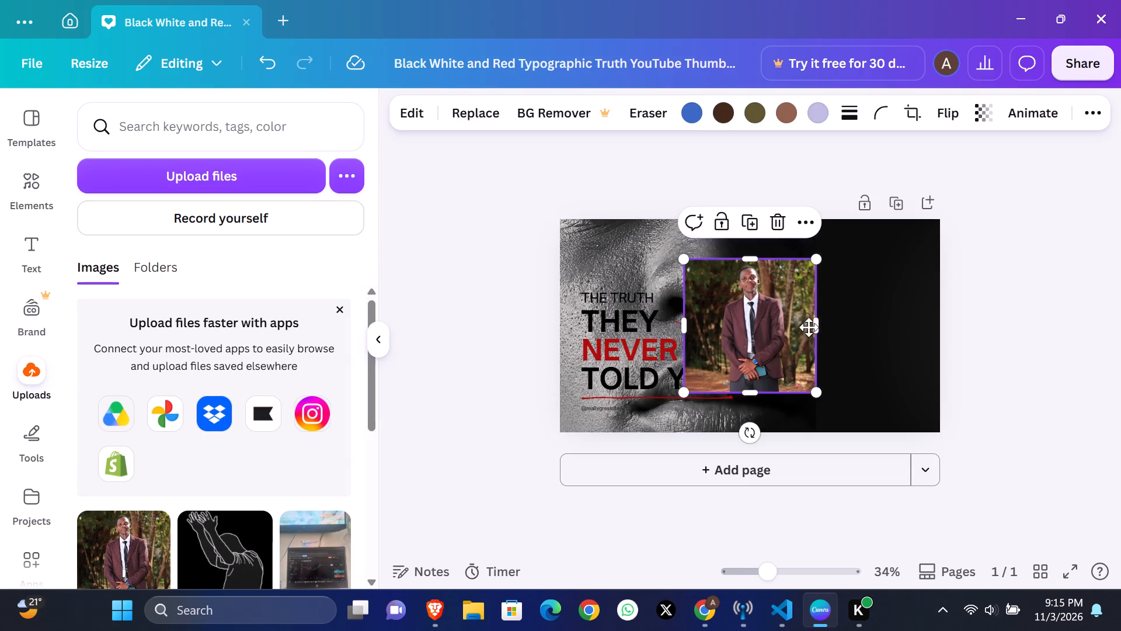
left_click_drag(809, 327, 901, 294)
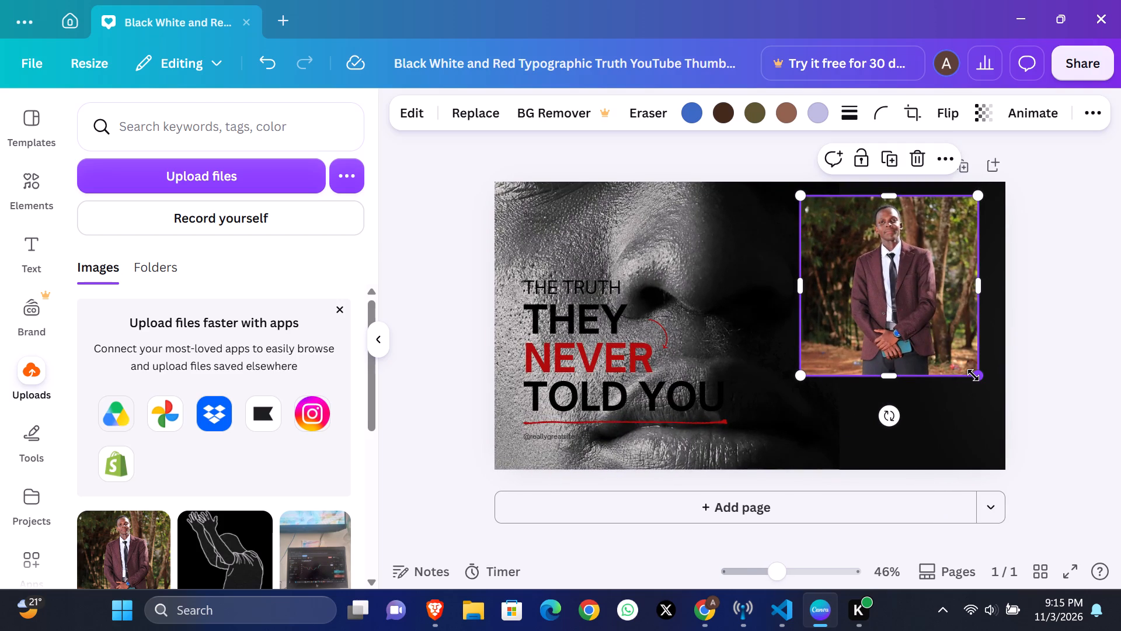
Enlarge the suit photo beyond the page's lower right corner and move it so its top meets the page's top edge.
left_click_drag(973, 375, 1093, 477)
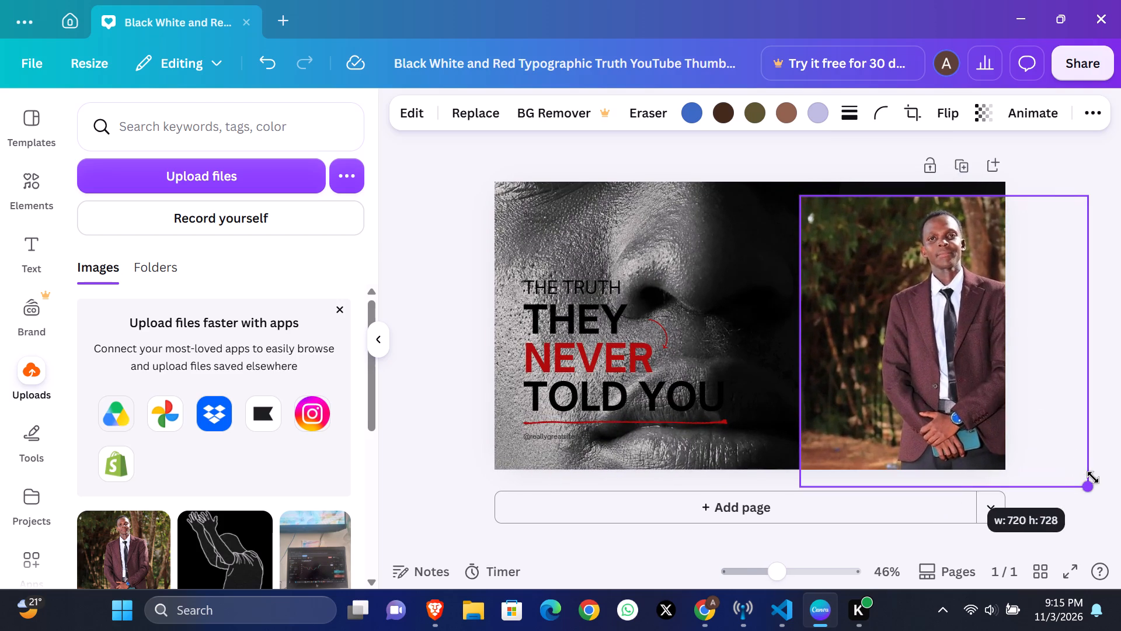
left_click_drag(1093, 477, 1120, 630)
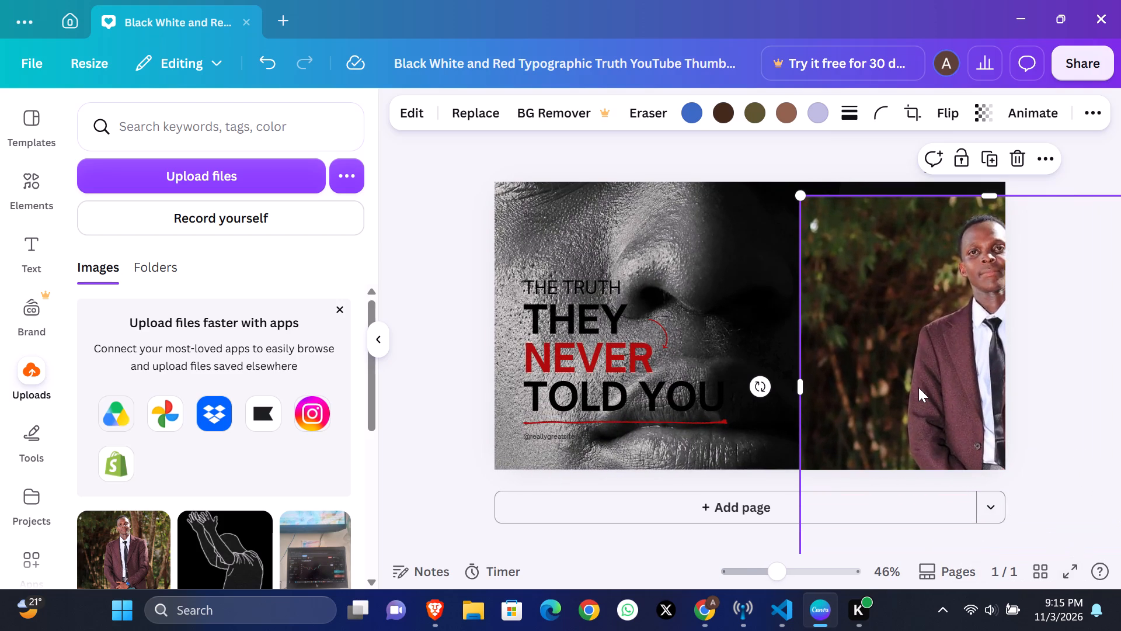
left_click_drag(918, 387, 840, 375)
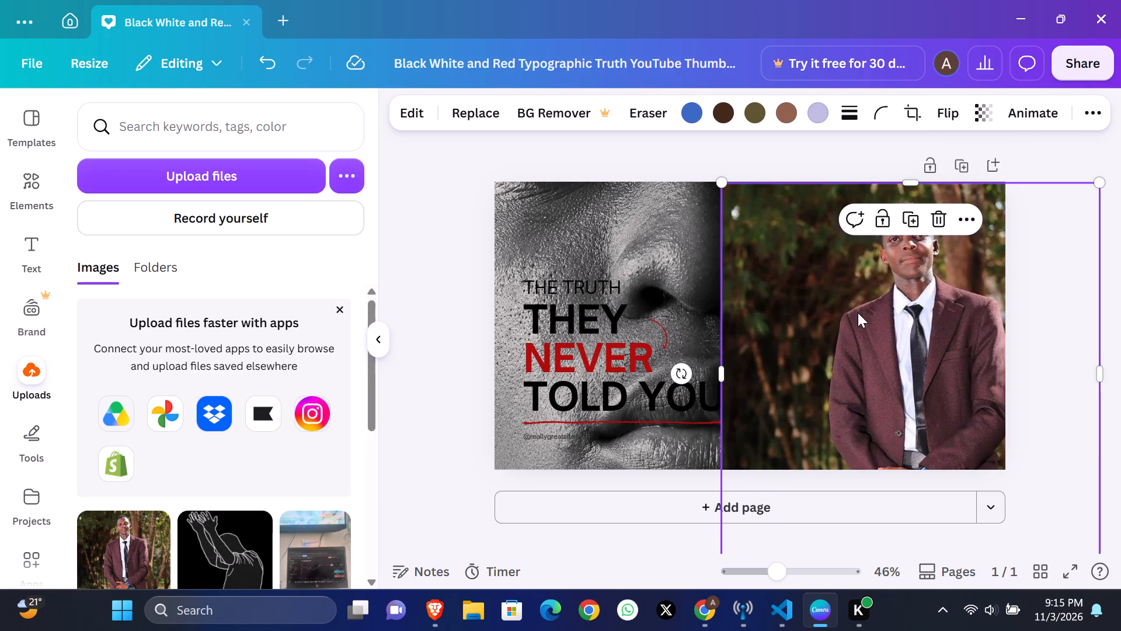
scroll(981, 393, "left", 2)
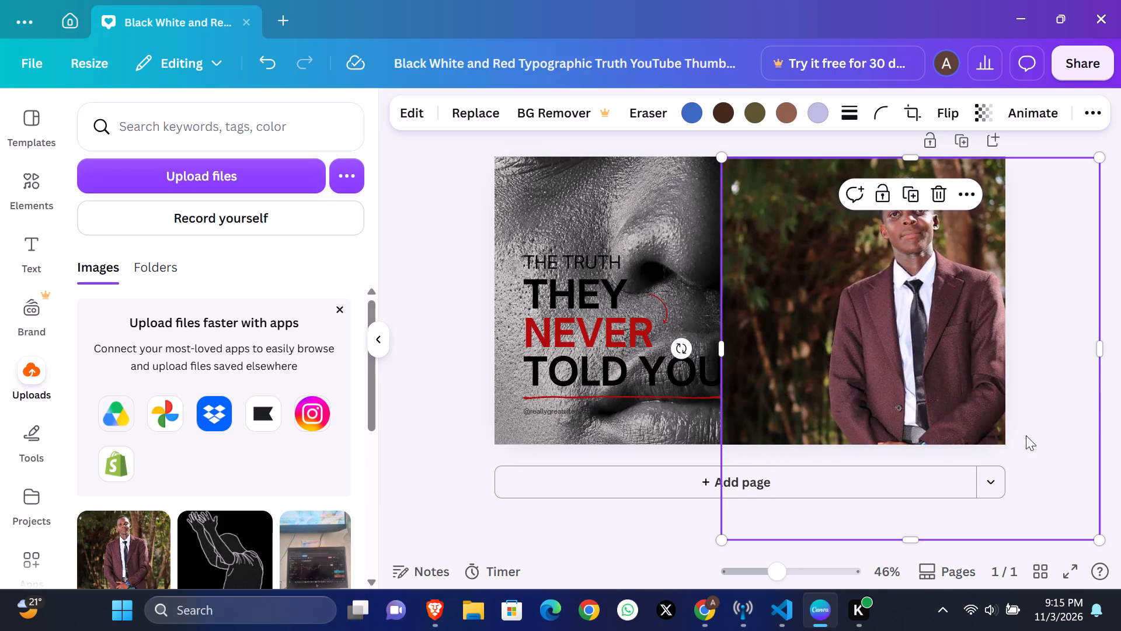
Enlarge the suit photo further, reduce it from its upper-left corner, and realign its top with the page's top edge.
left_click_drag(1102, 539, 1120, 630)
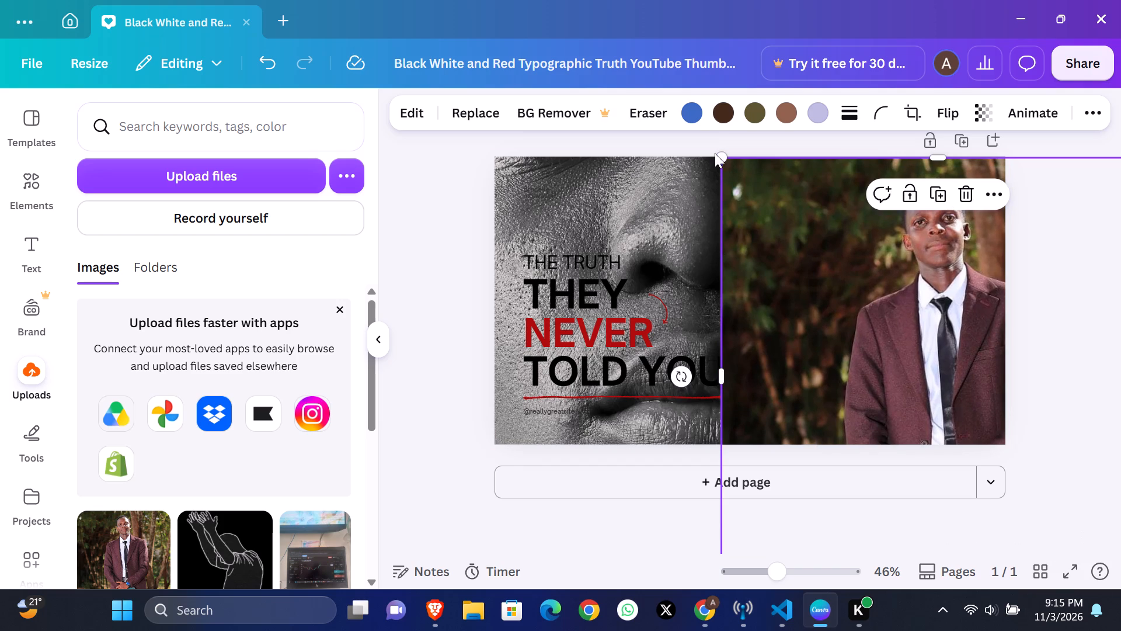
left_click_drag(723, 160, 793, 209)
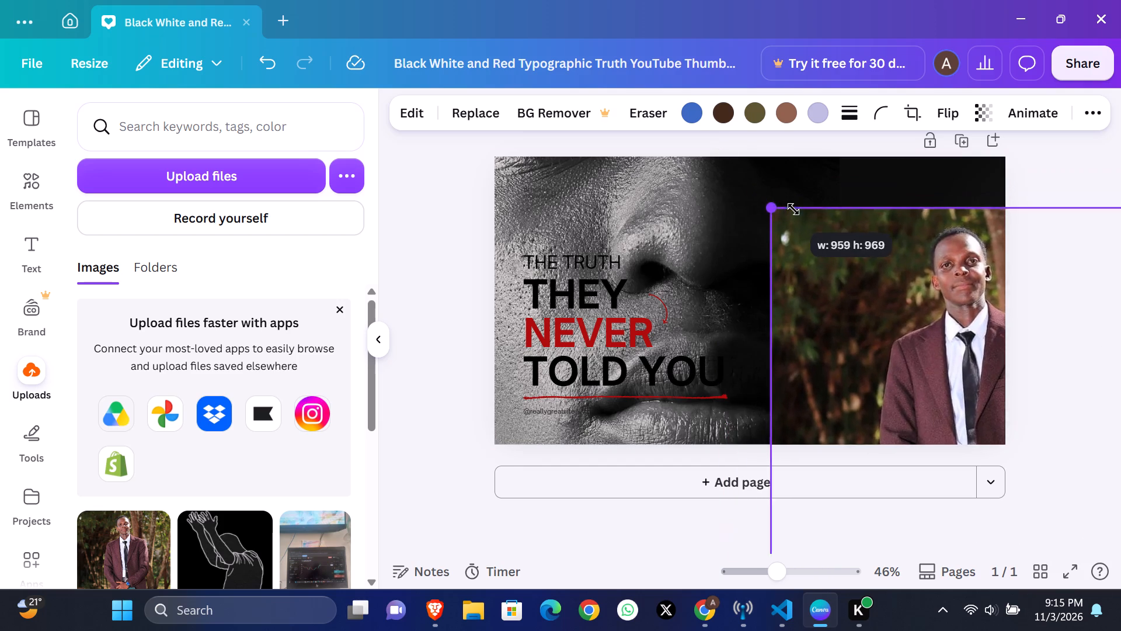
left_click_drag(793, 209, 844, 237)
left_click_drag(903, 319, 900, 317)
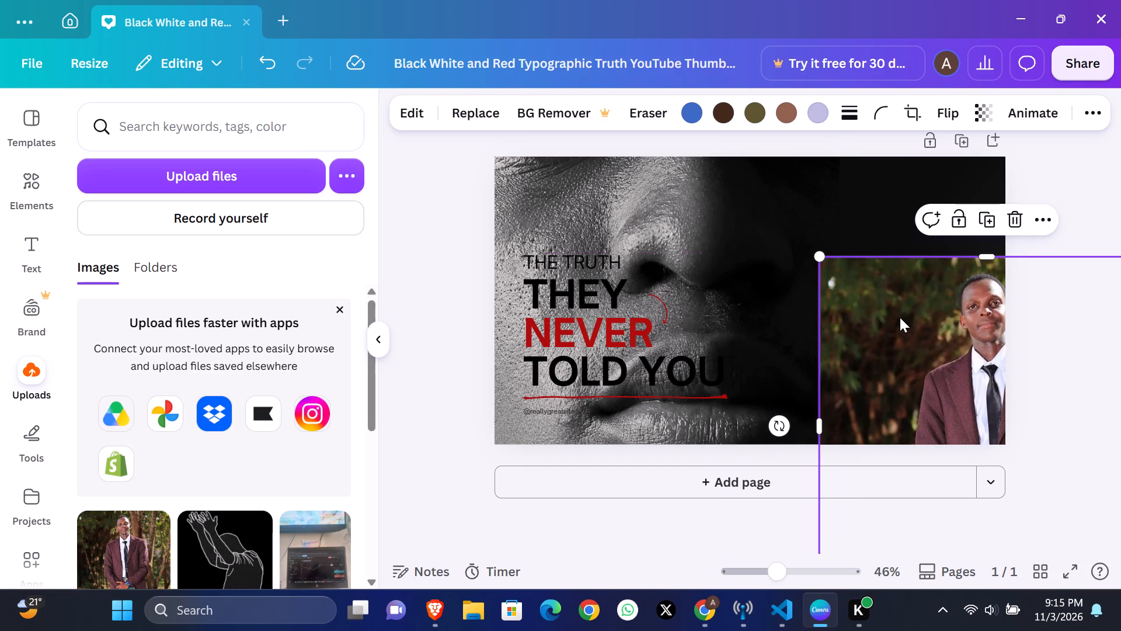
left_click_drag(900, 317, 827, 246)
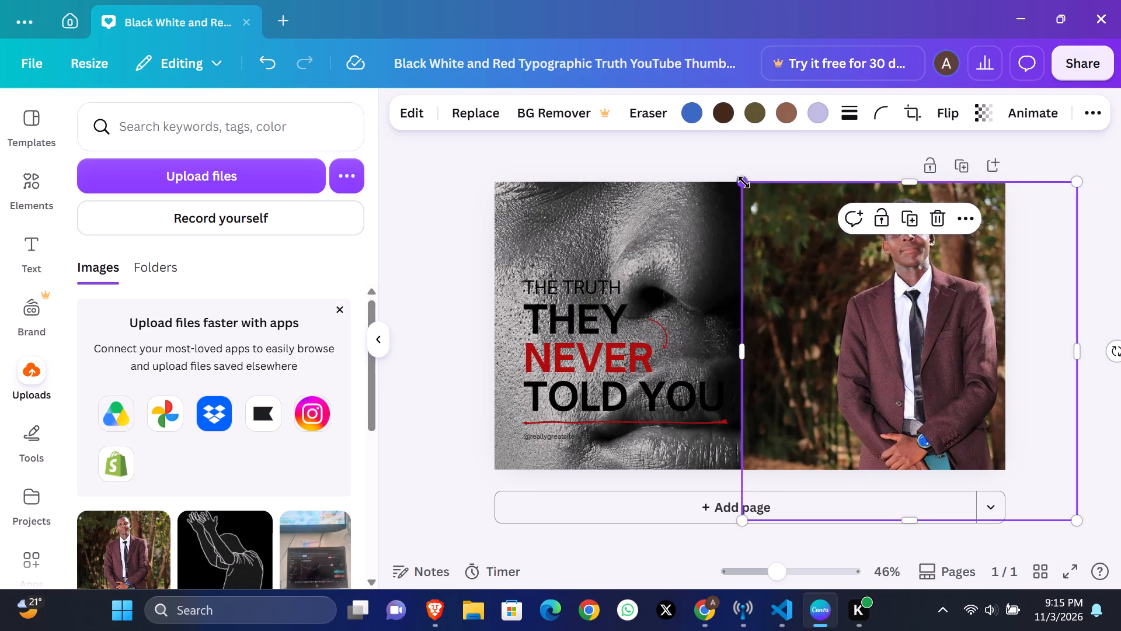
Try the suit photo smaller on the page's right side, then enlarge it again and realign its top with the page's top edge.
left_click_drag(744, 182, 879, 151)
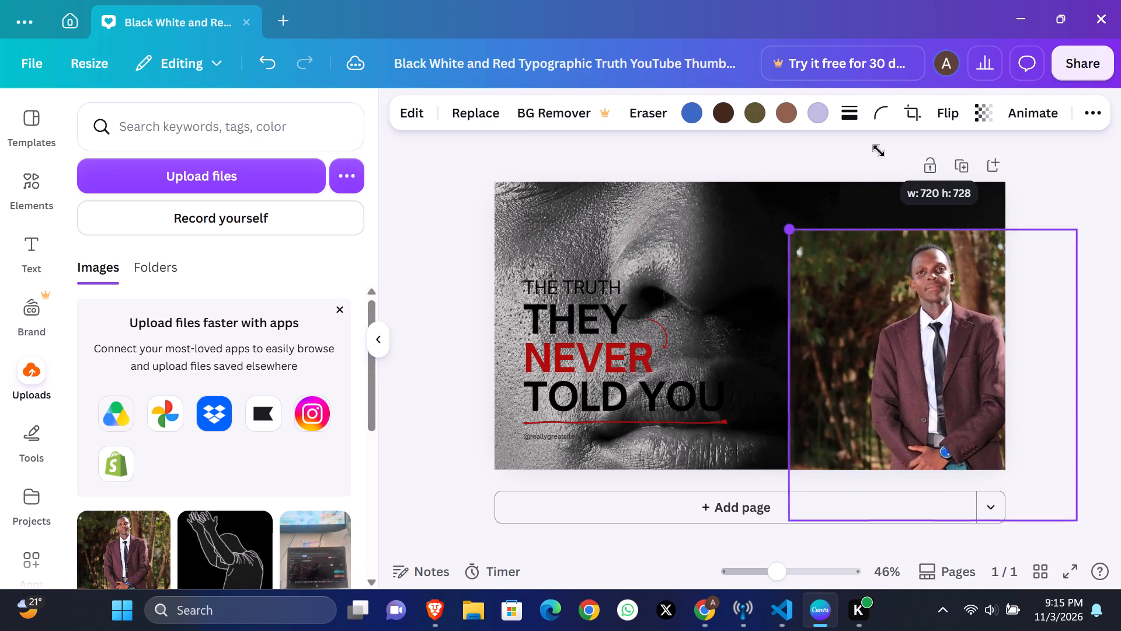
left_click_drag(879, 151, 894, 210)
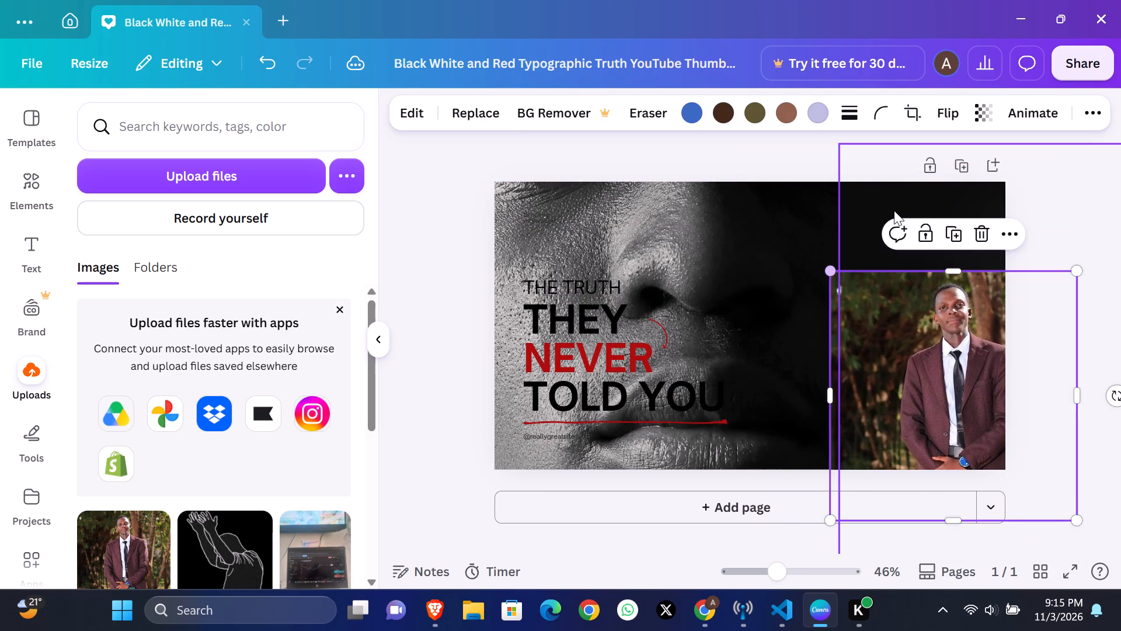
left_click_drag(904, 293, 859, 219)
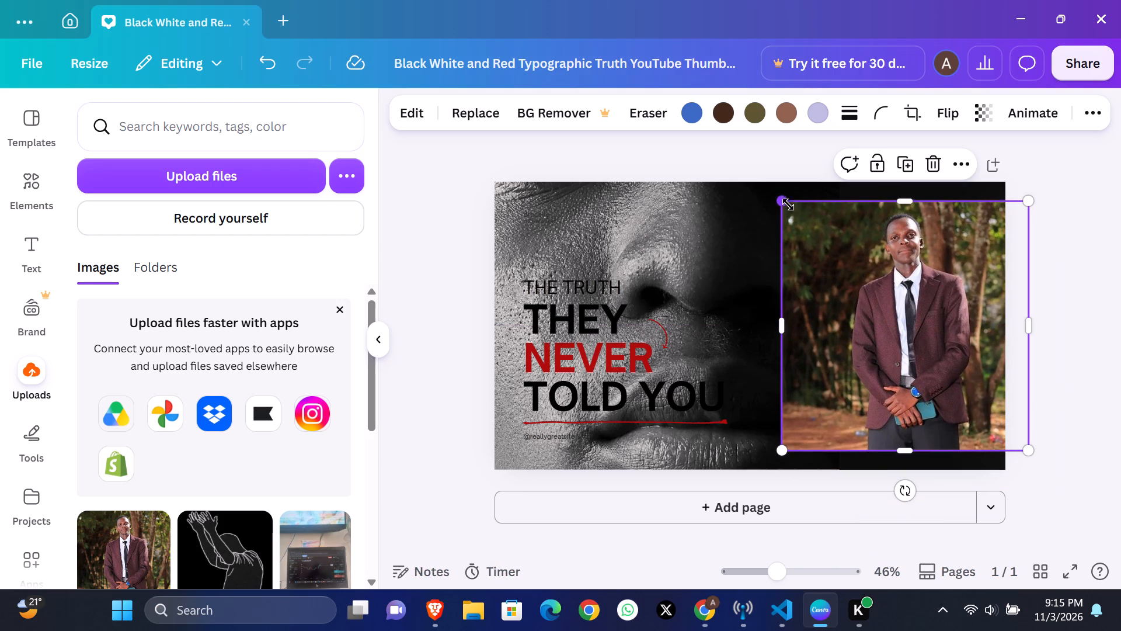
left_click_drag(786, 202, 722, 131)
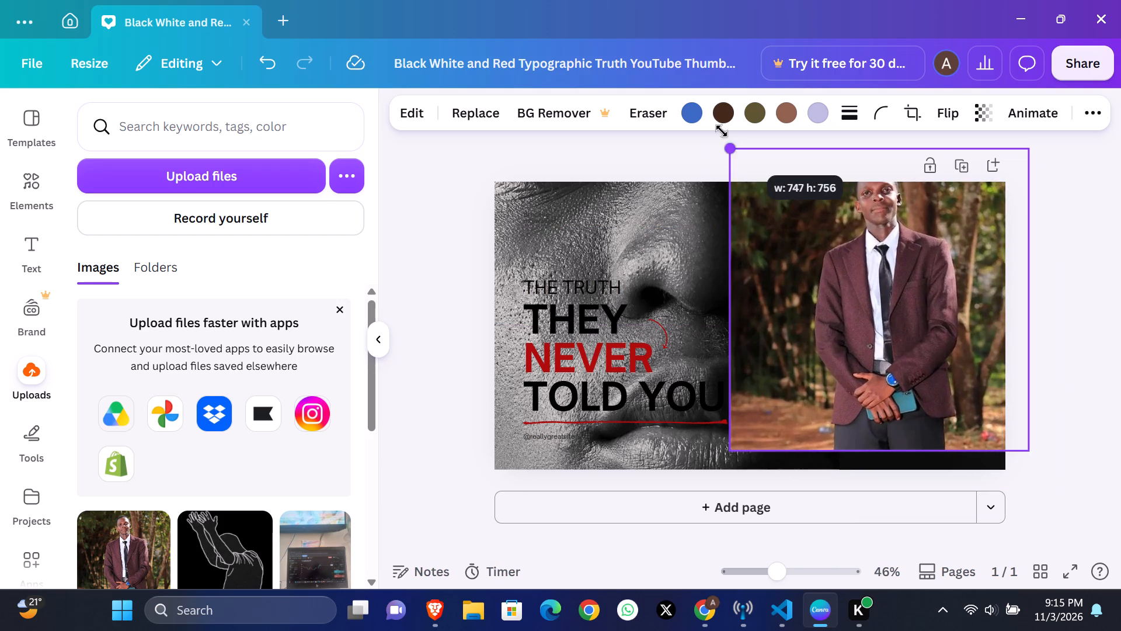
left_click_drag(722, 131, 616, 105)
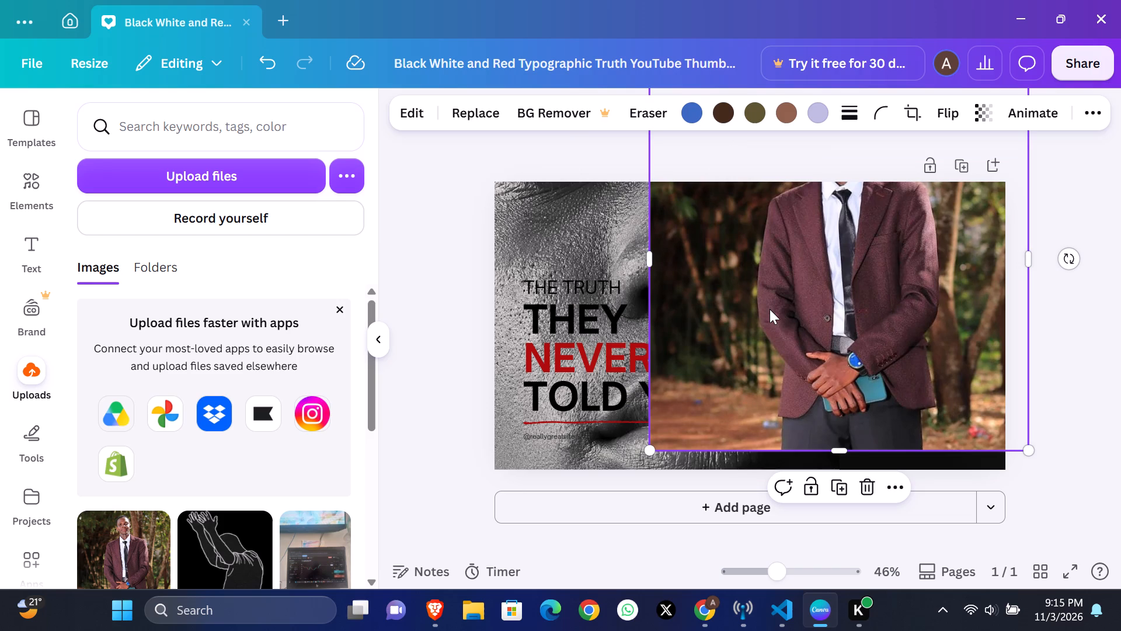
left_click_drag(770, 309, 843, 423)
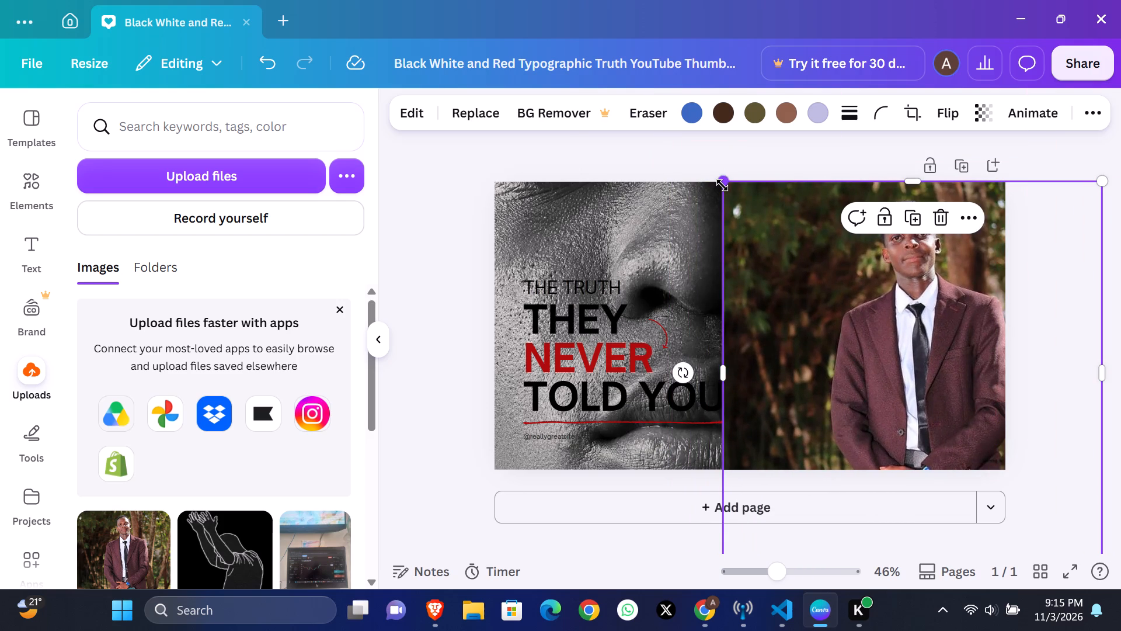
Enlarge the suit photo further and position it so the man's head and upper body fill the thumbnail's right side.
left_click_drag(722, 185, 500, 0)
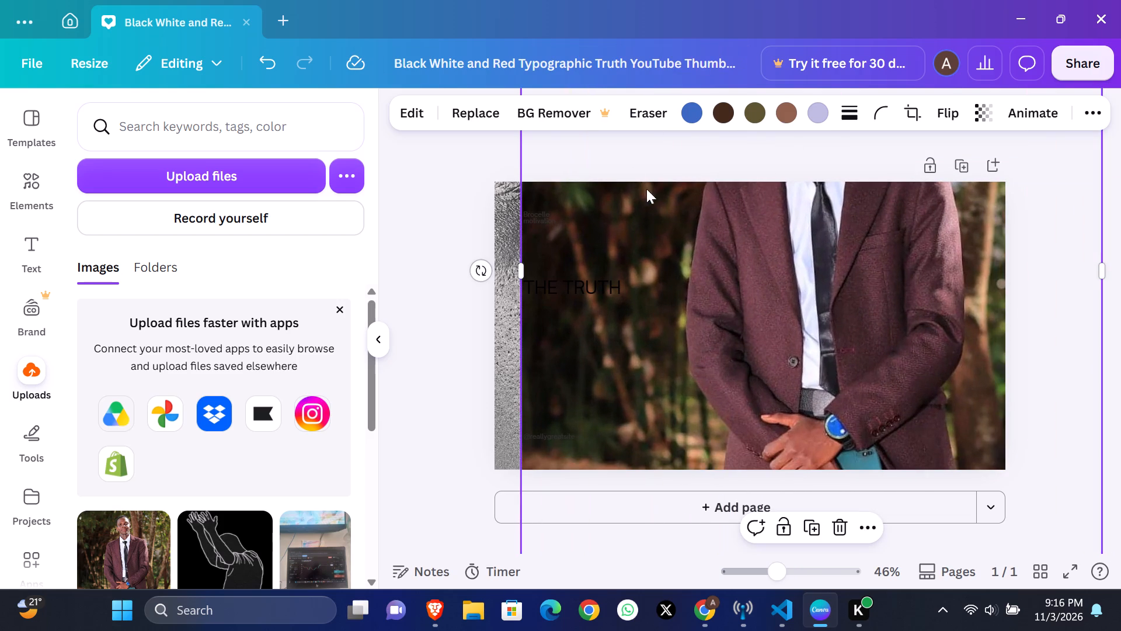
left_click_drag(665, 219, 774, 446)
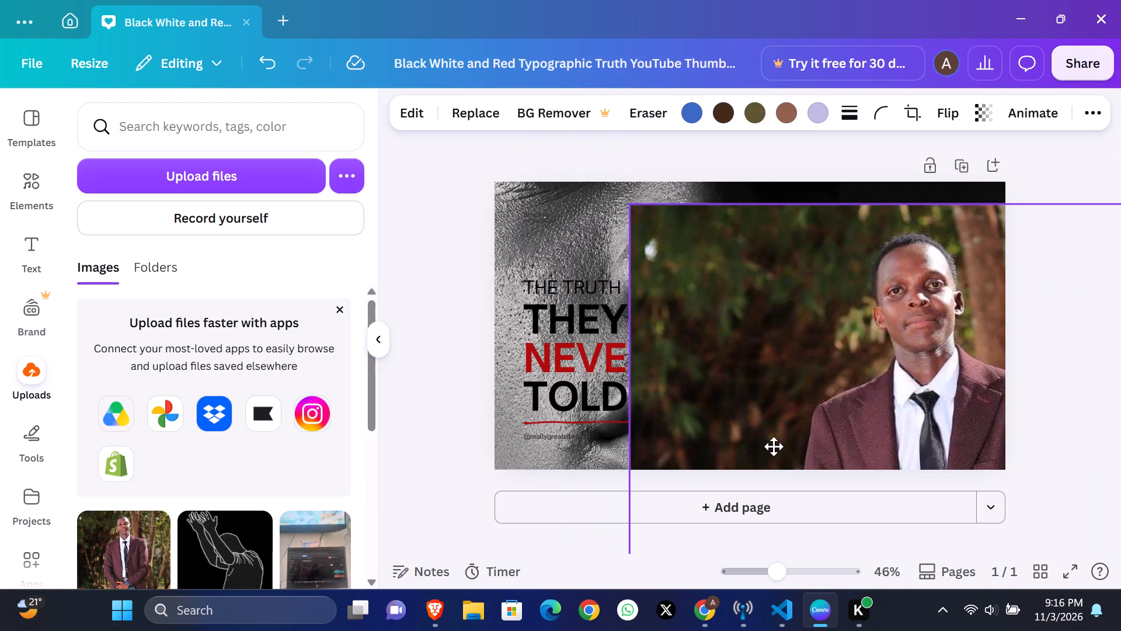
left_click_drag(774, 446, 732, 414)
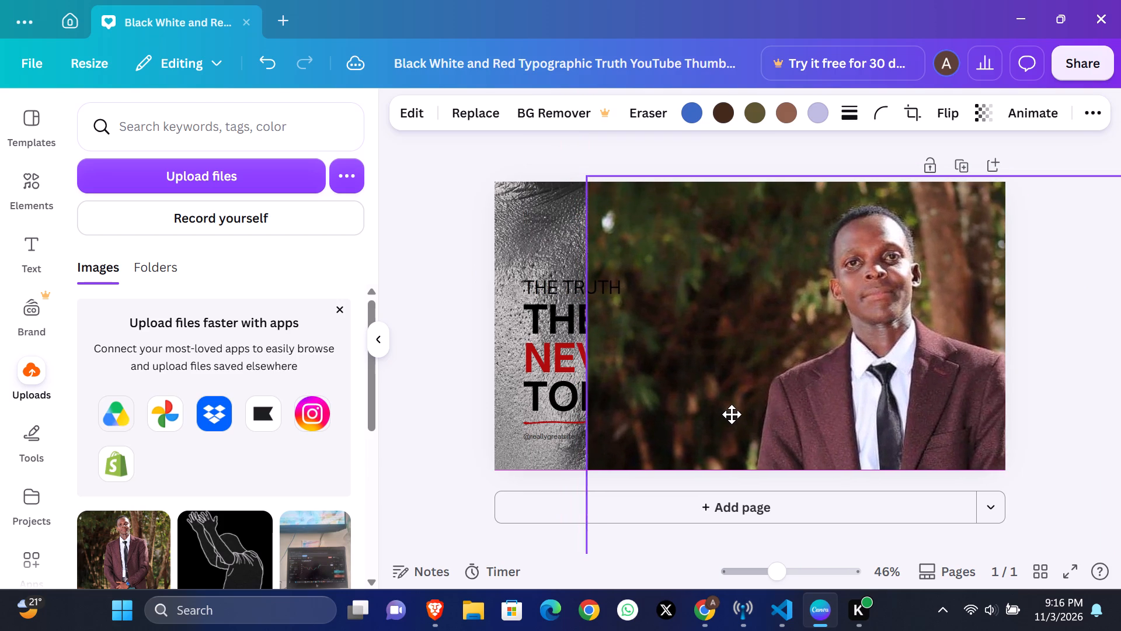
left_click_drag(732, 414, 796, 416)
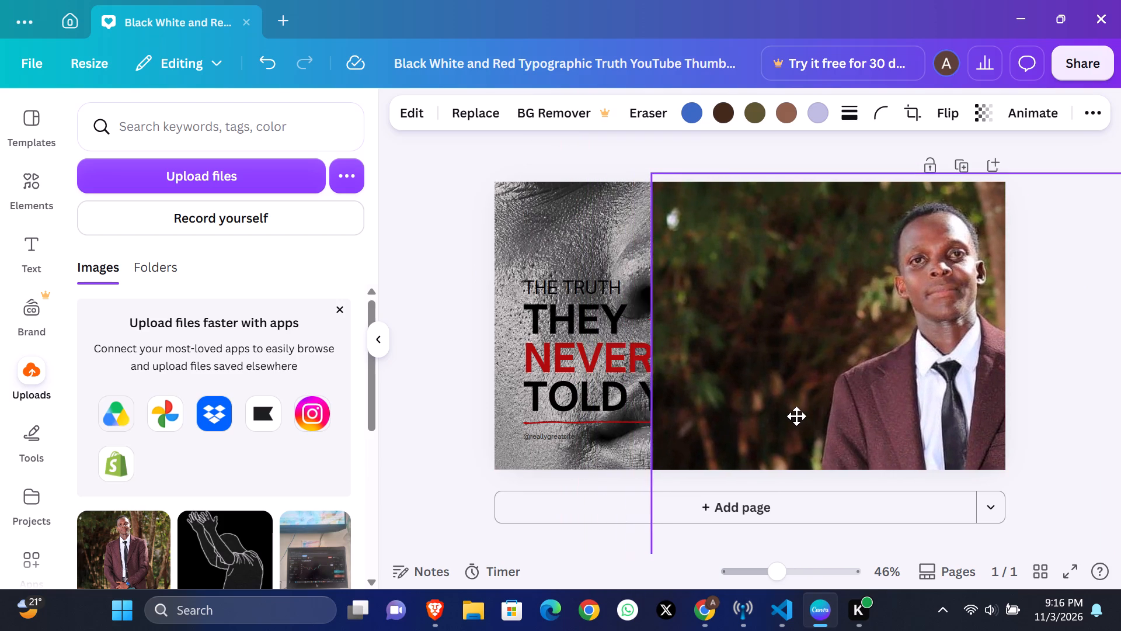
left_click_drag(796, 416, 755, 397)
left_click(510, 383)
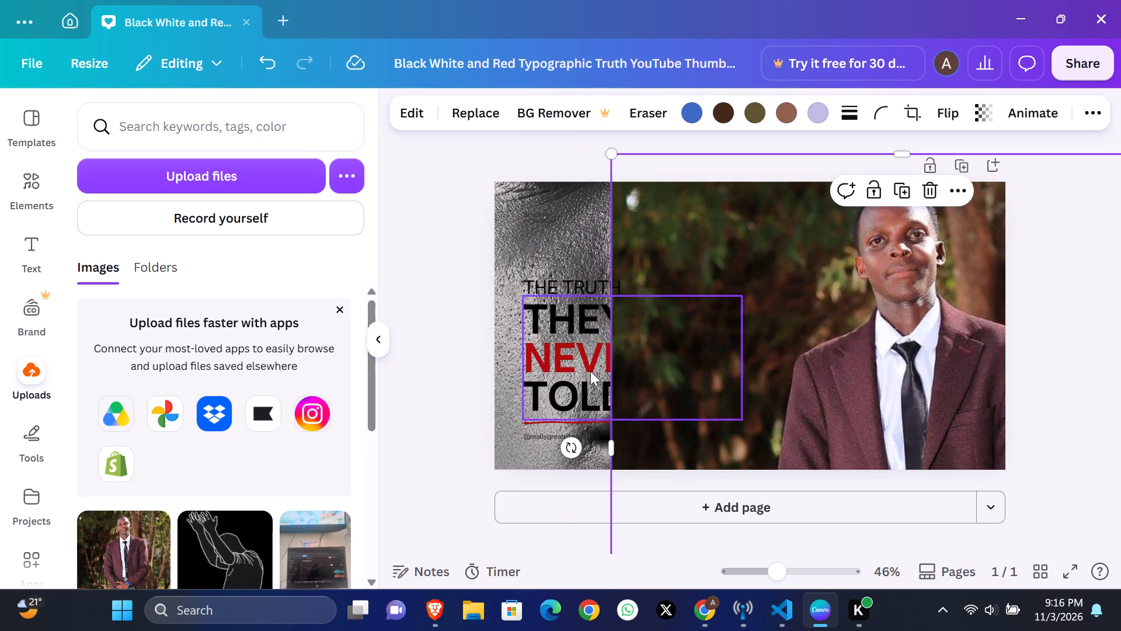
Crop the suit photo's left side clear of the headline and reduce it from its upper-left corner towards the page's top edge.
left_click_drag(611, 453, 728, 440)
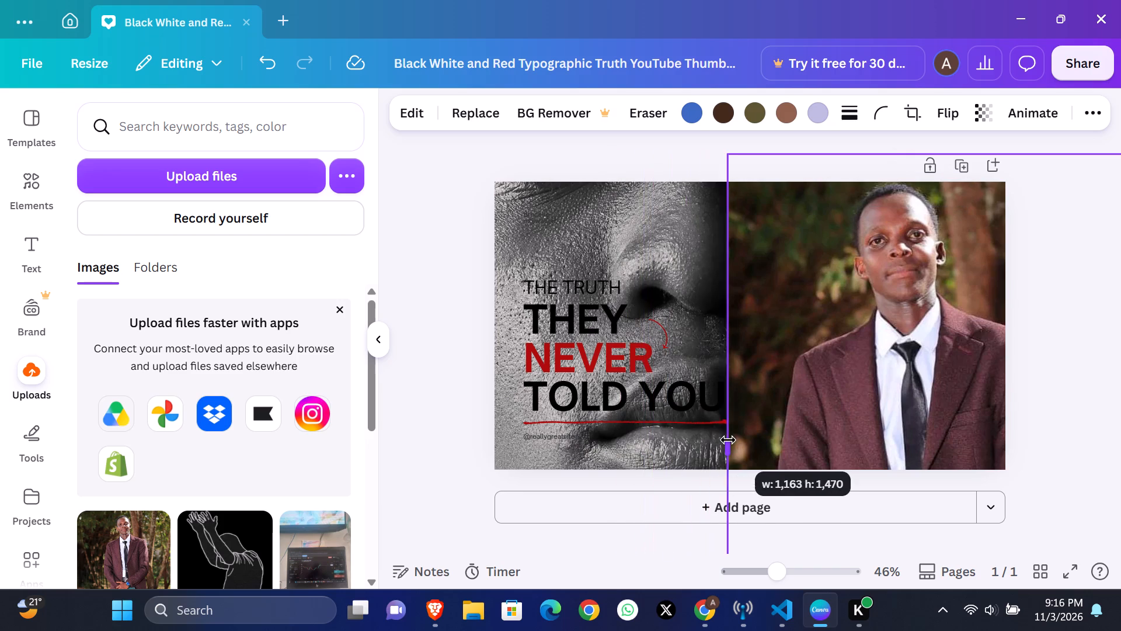
left_click_drag(728, 440, 771, 429)
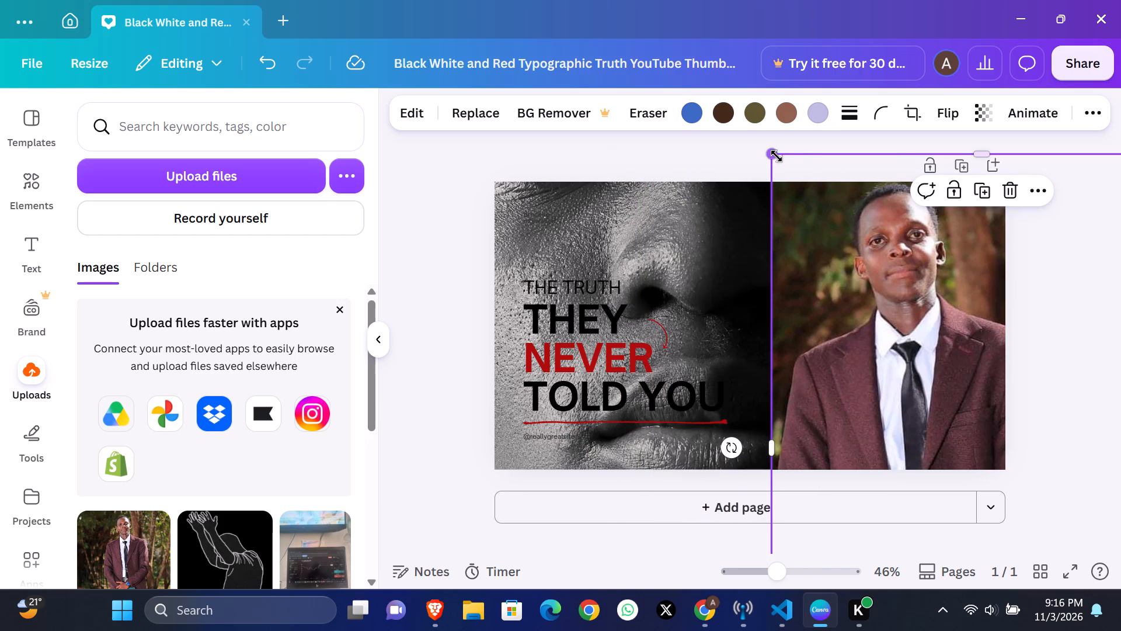
left_click_drag(776, 154, 781, 189)
left_click(642, 357)
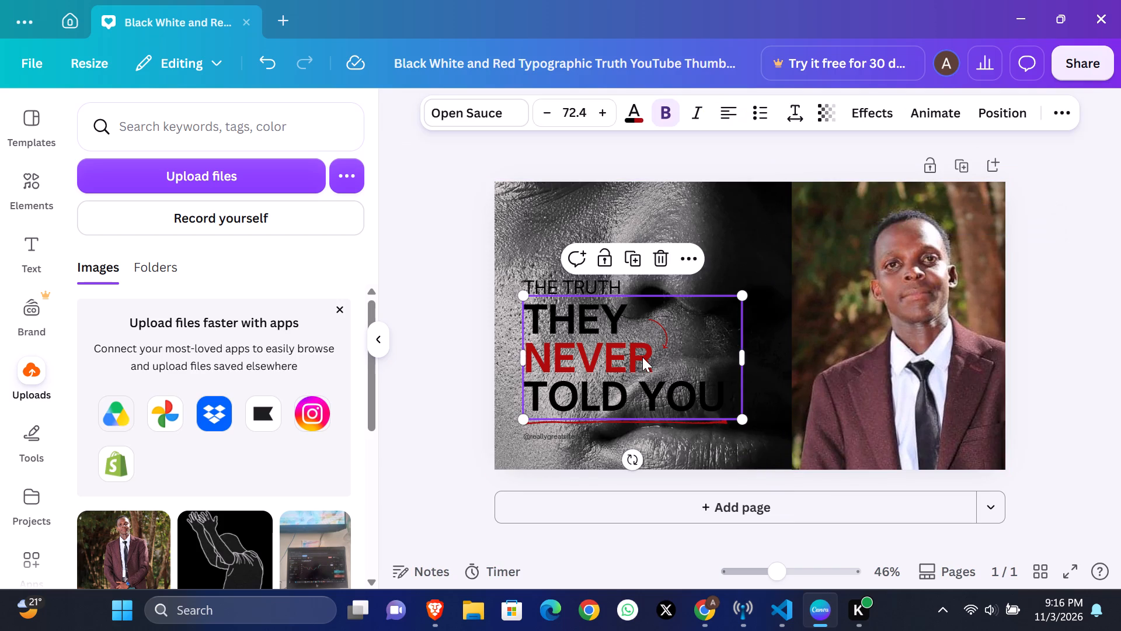
Rotate the black-and-white background face photo to -180 degrees within its crop frame.
left_click(734, 242)
double_click(734, 242)
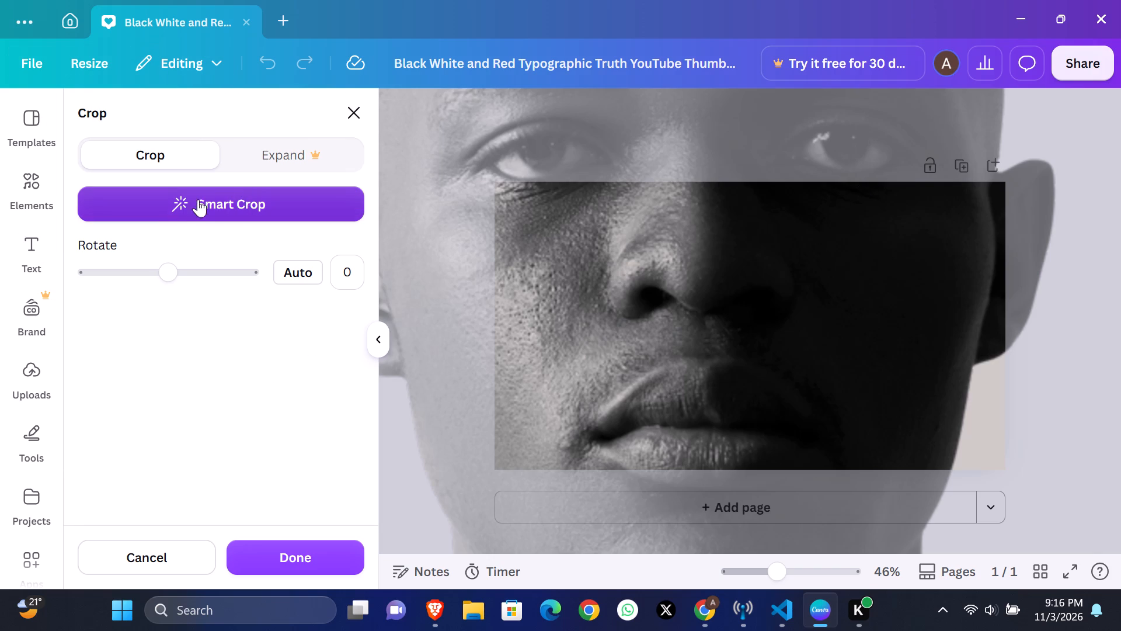
left_click_drag(171, 271, 61, 272)
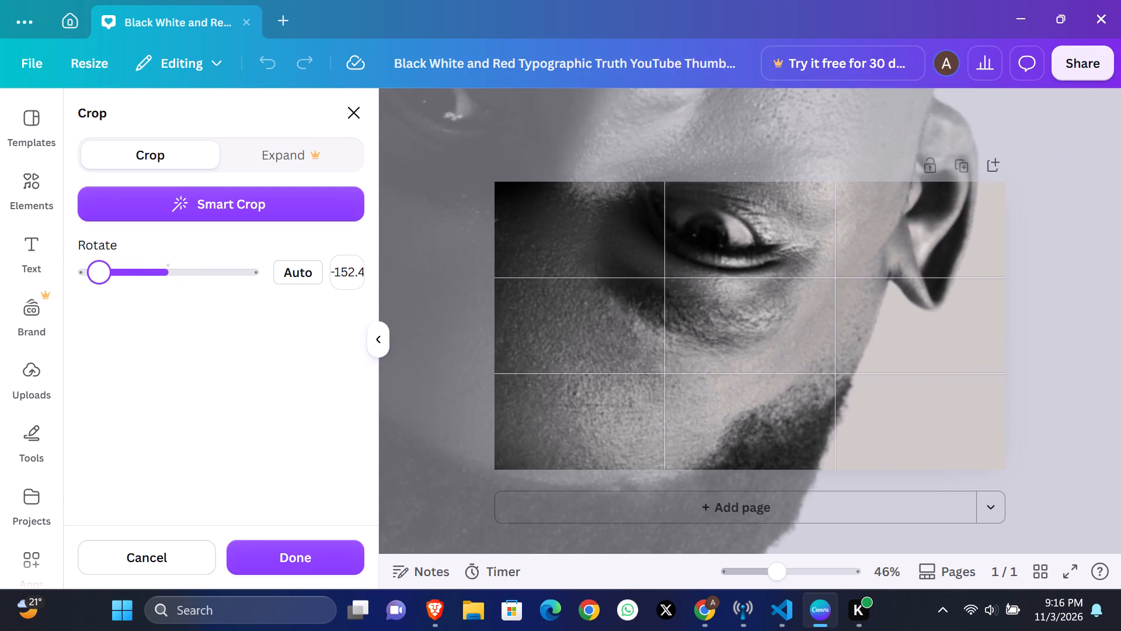
left_click_drag(61, 272, 579, 242)
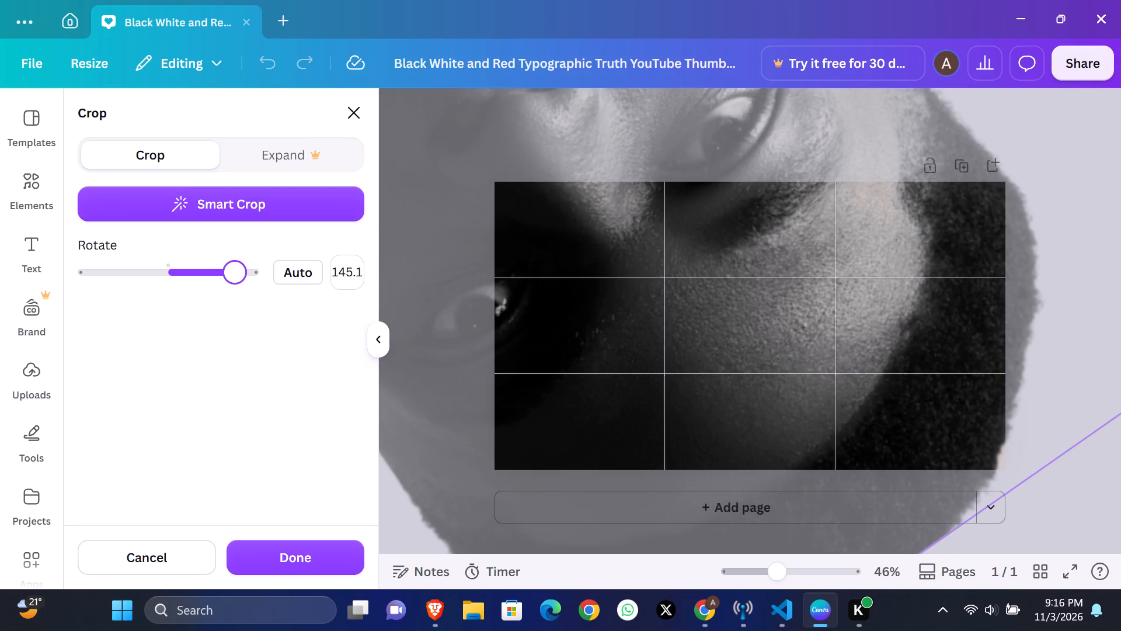
left_click_drag(579, 242, 372, 266)
left_click(378, 339)
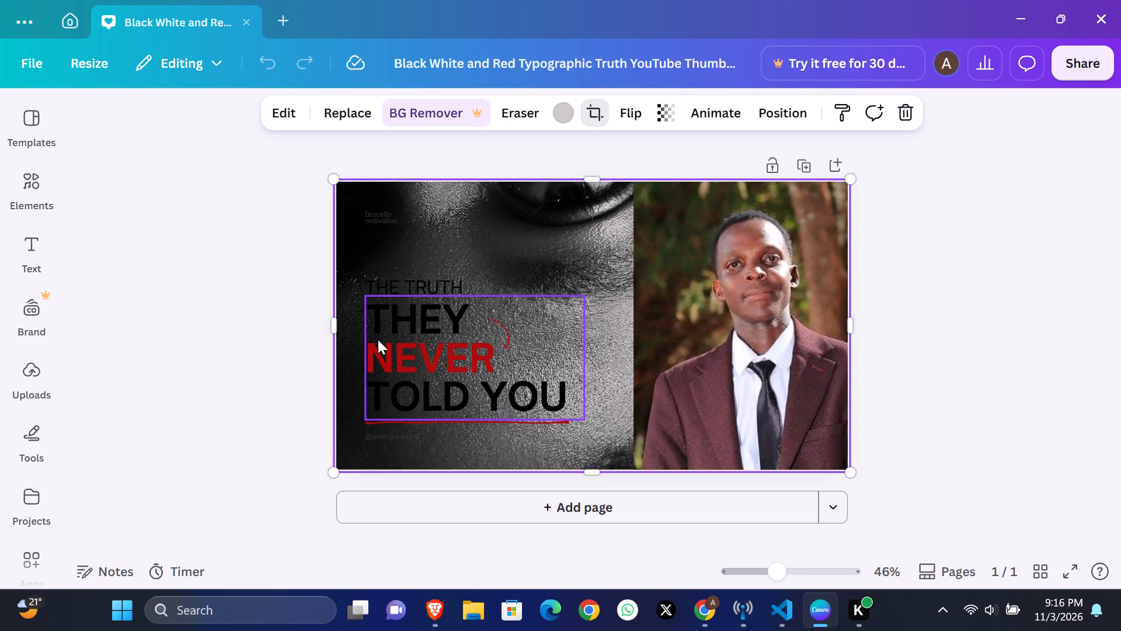
left_click(510, 251)
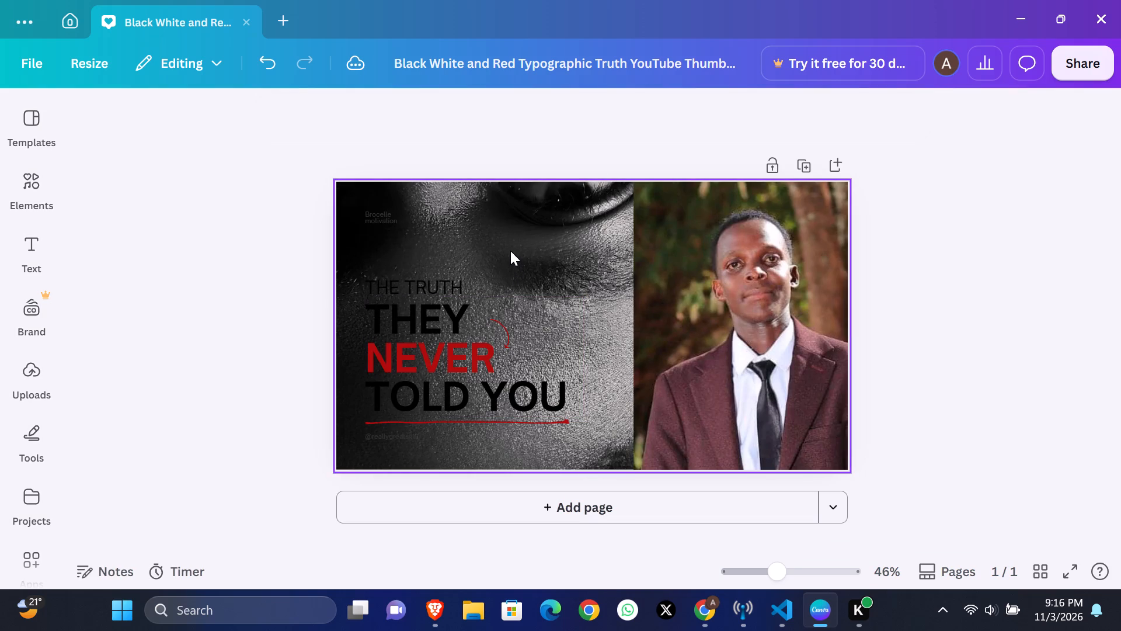
double_click(516, 251)
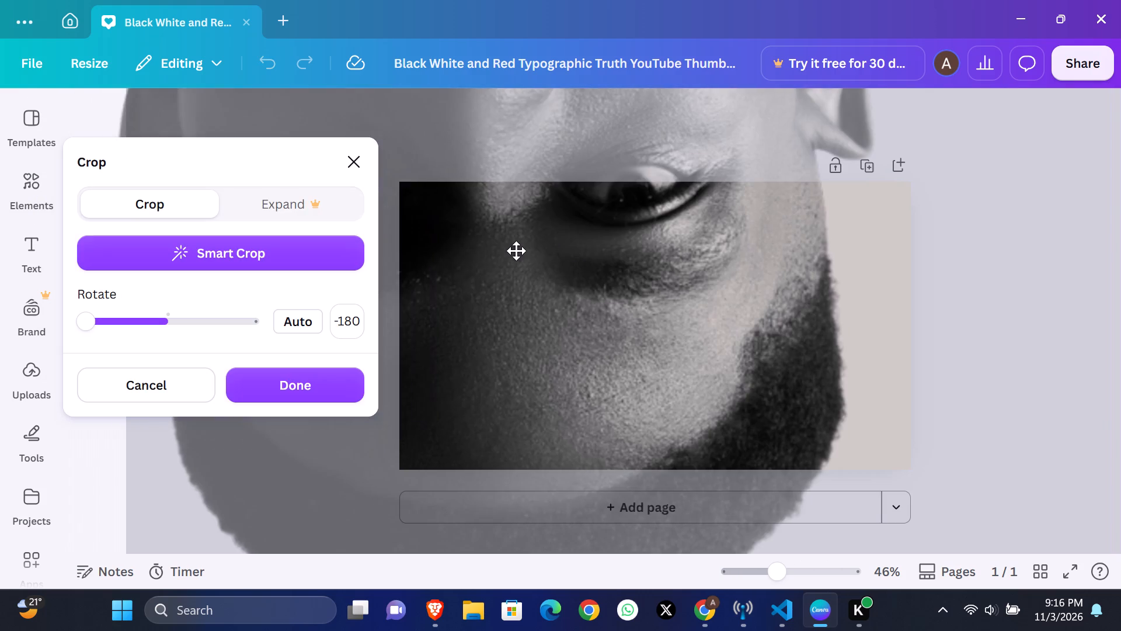
left_click(353, 161)
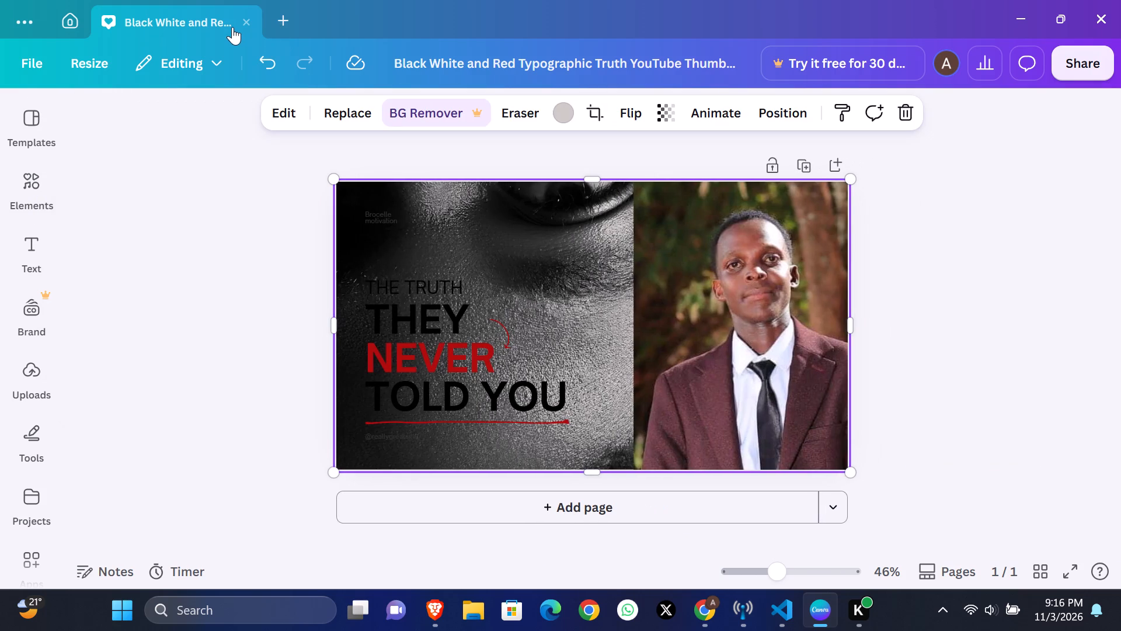
Close the thumbnail design and return to the template's preview.
left_click(243, 22)
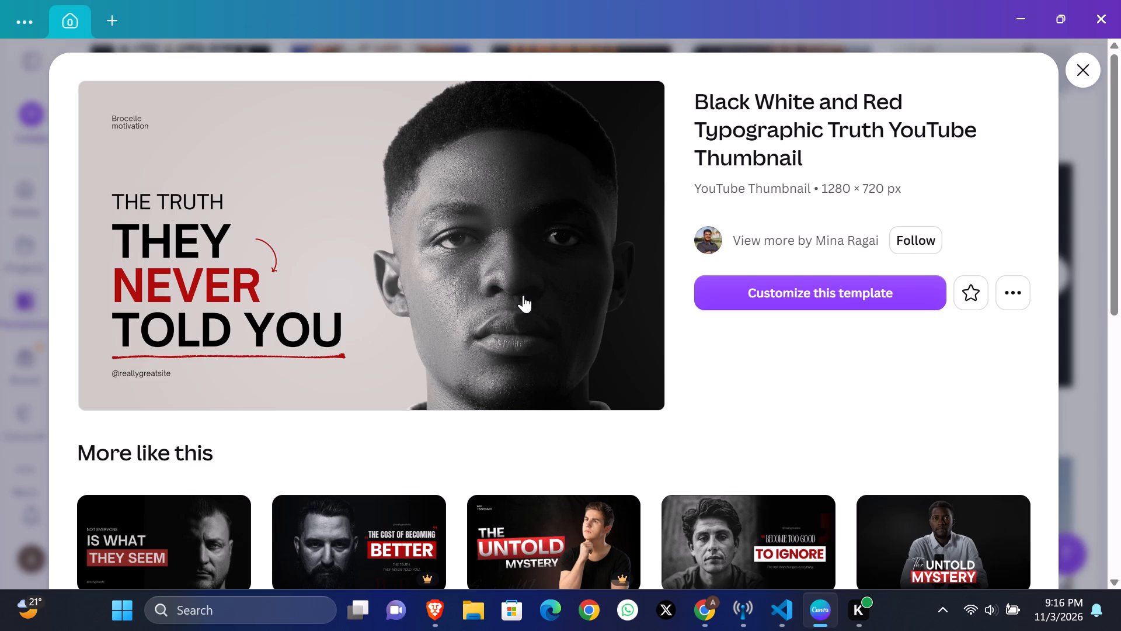
Browse the templates similar to the Black White and Red Typographic Truth YouTube Thumbnail, then close its preview.
scroll(525, 300, "down", 3)
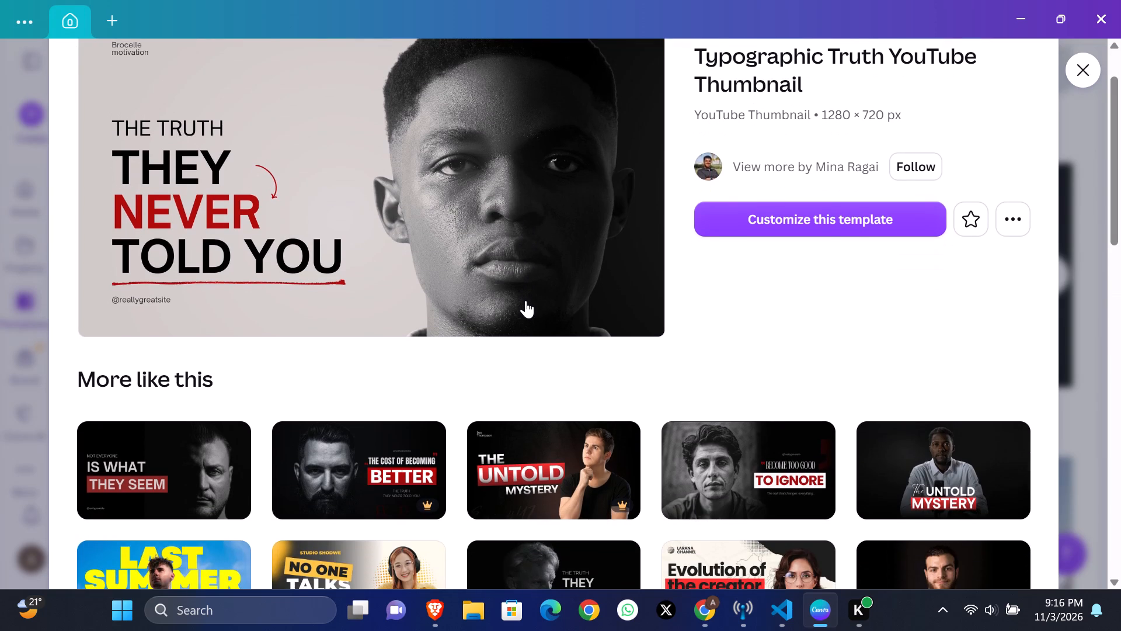
scroll(525, 300, "down", 2)
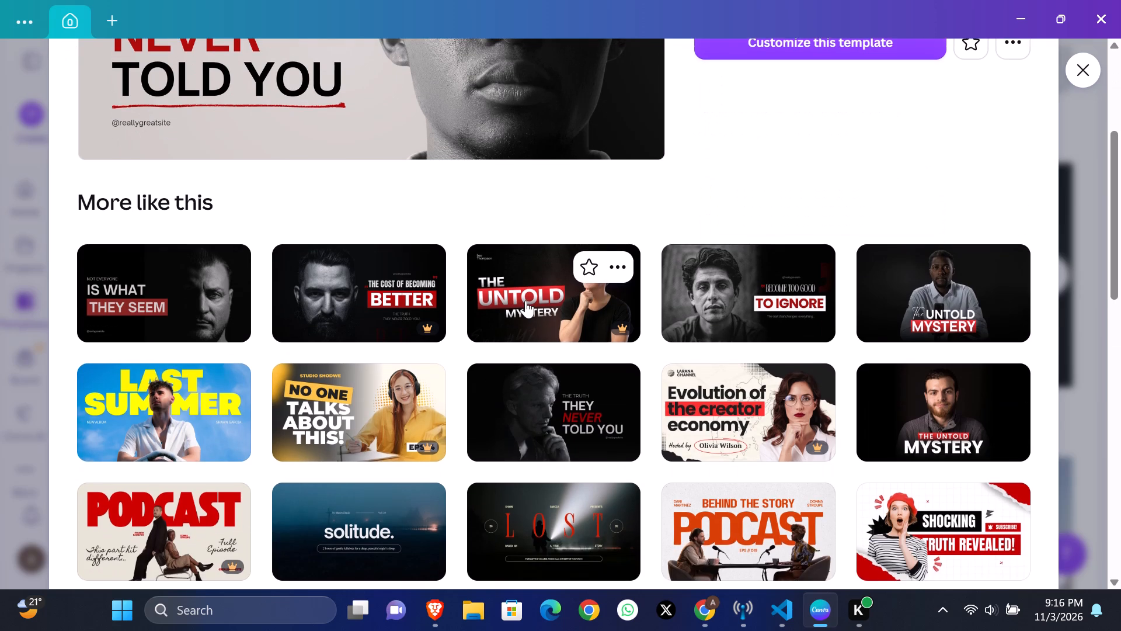
scroll(525, 300, "down", 2)
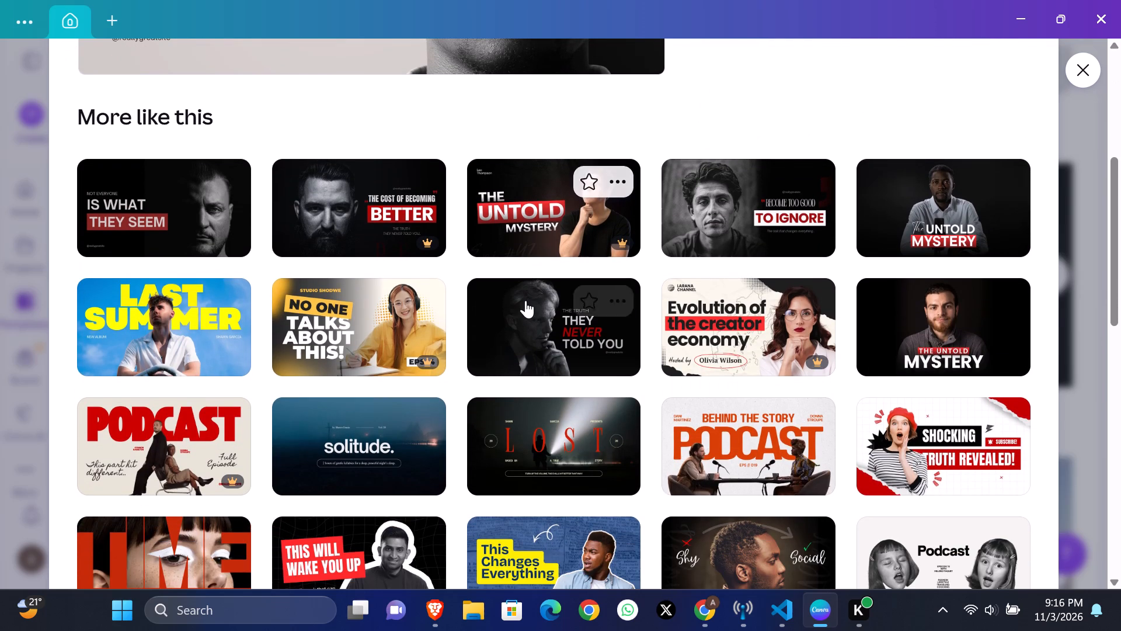
scroll(525, 300, "down", 2)
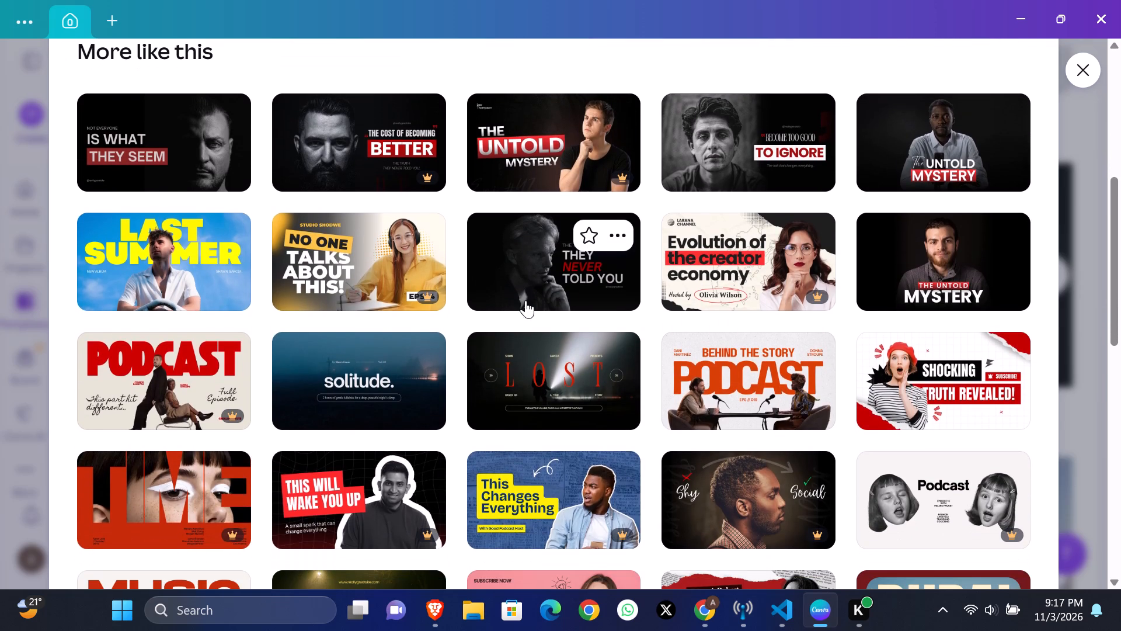
scroll(525, 300, "down", 2)
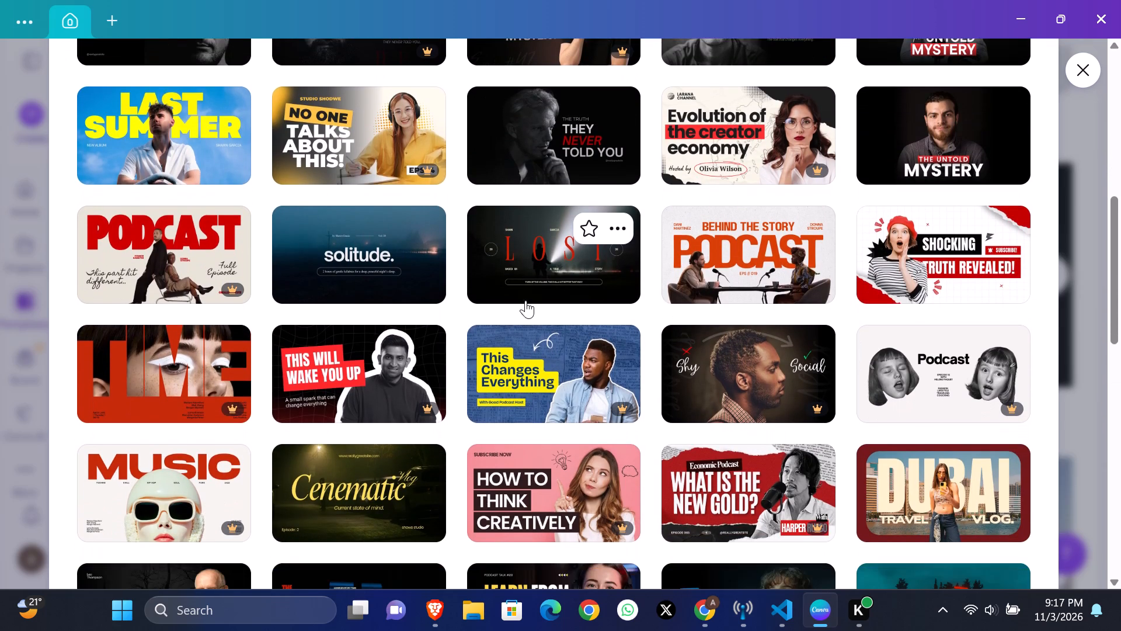
scroll(525, 300, "down", 3)
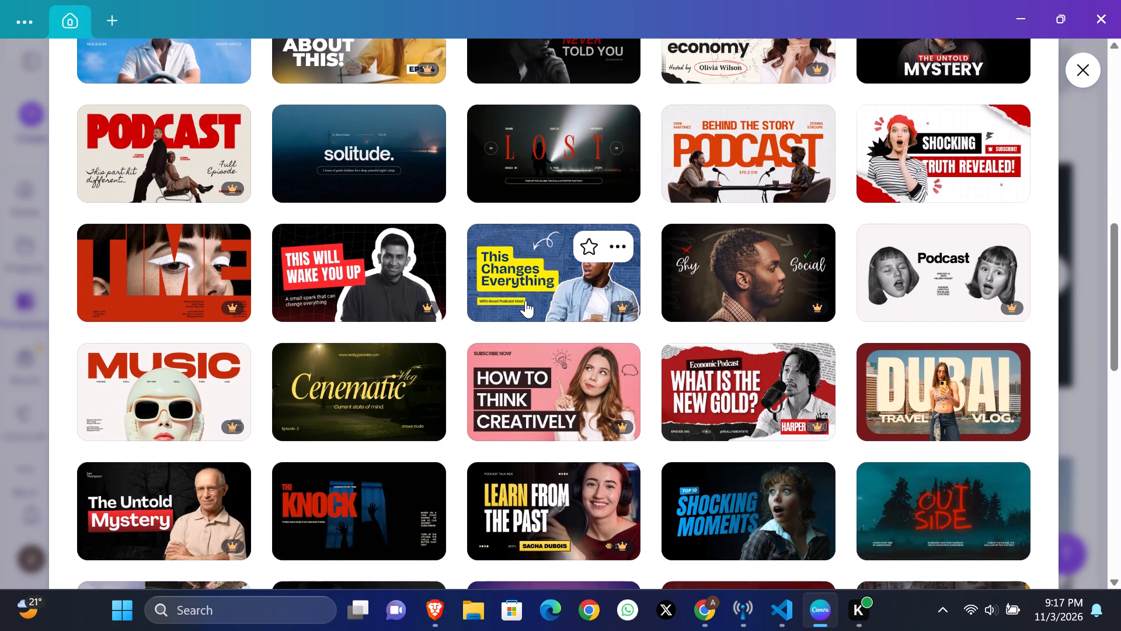
scroll(525, 300, "down", 3)
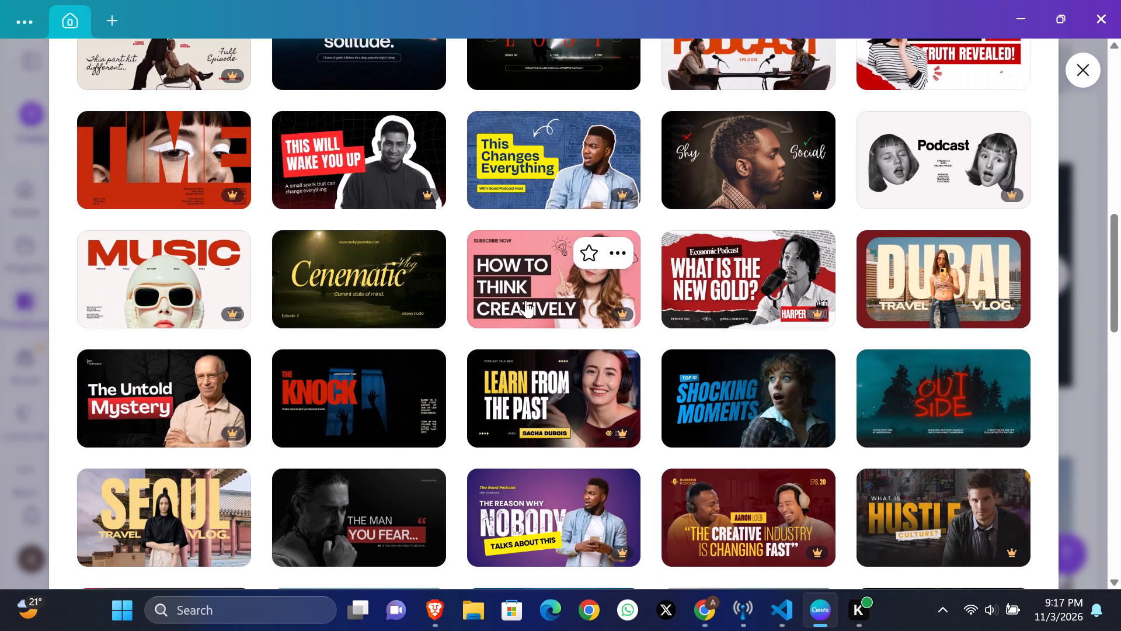
scroll(525, 300, "down", 4)
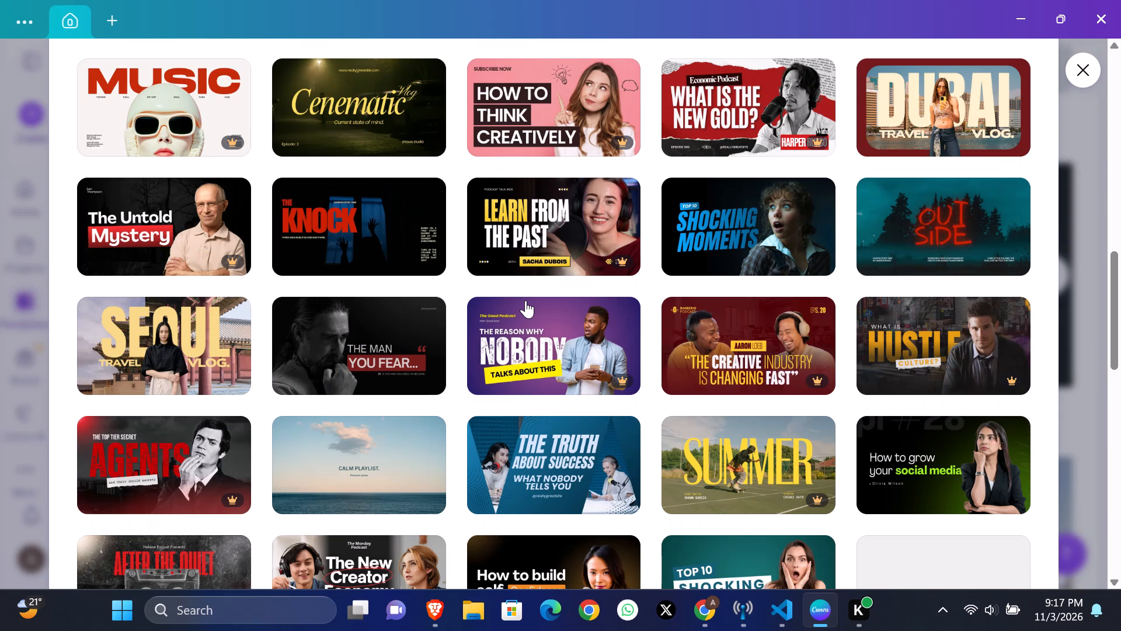
scroll(525, 300, "down", 3)
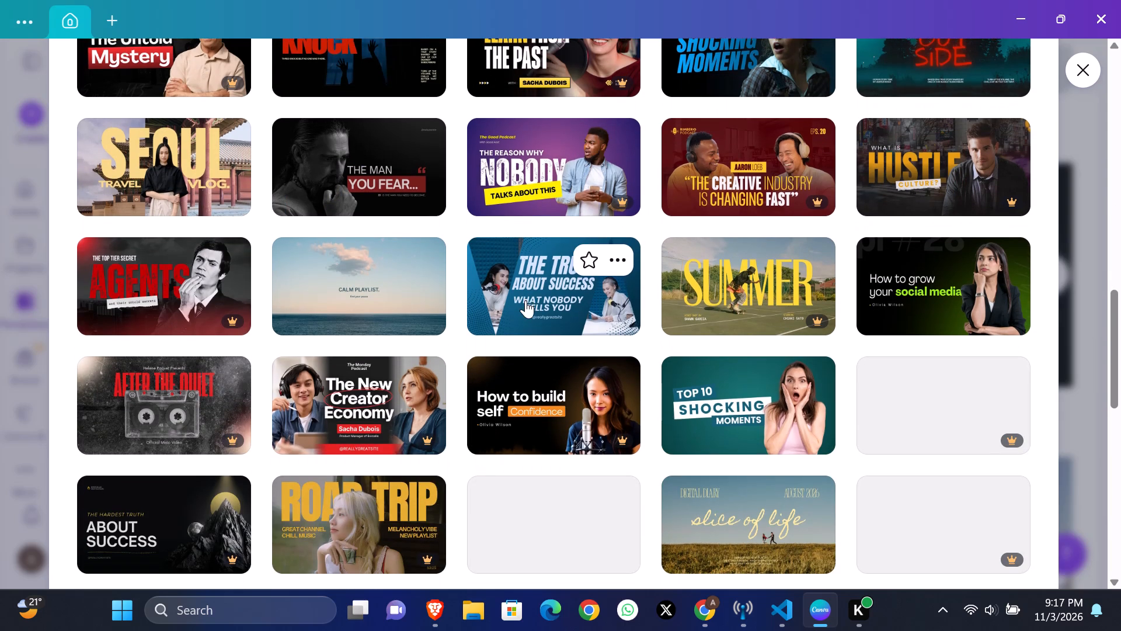
scroll(525, 300, "down", 2)
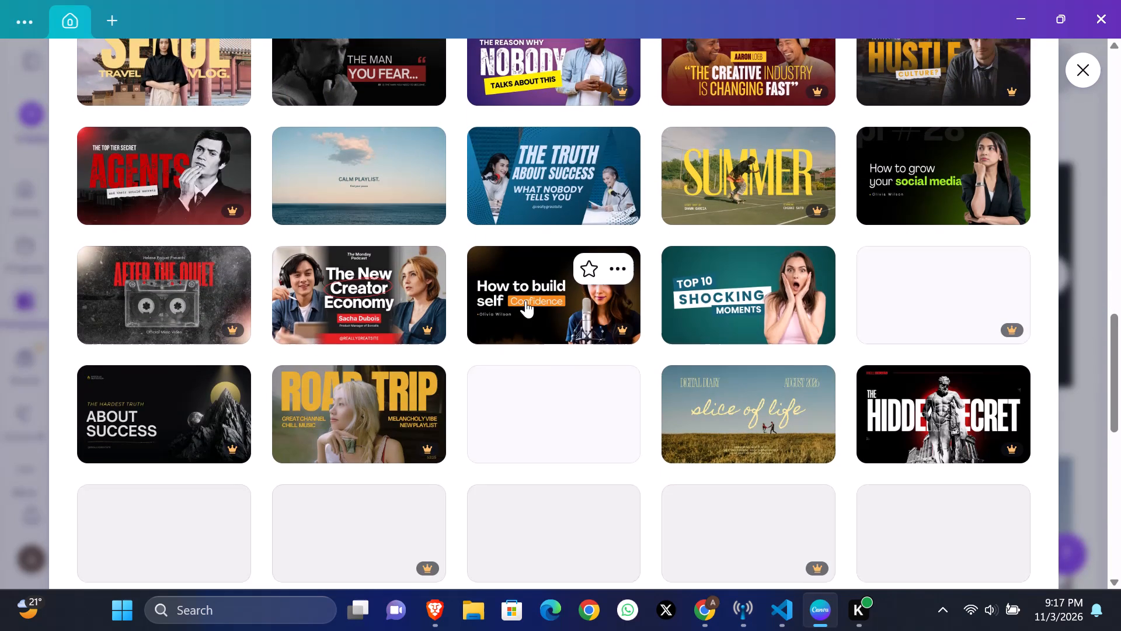
scroll(525, 300, "down", 1)
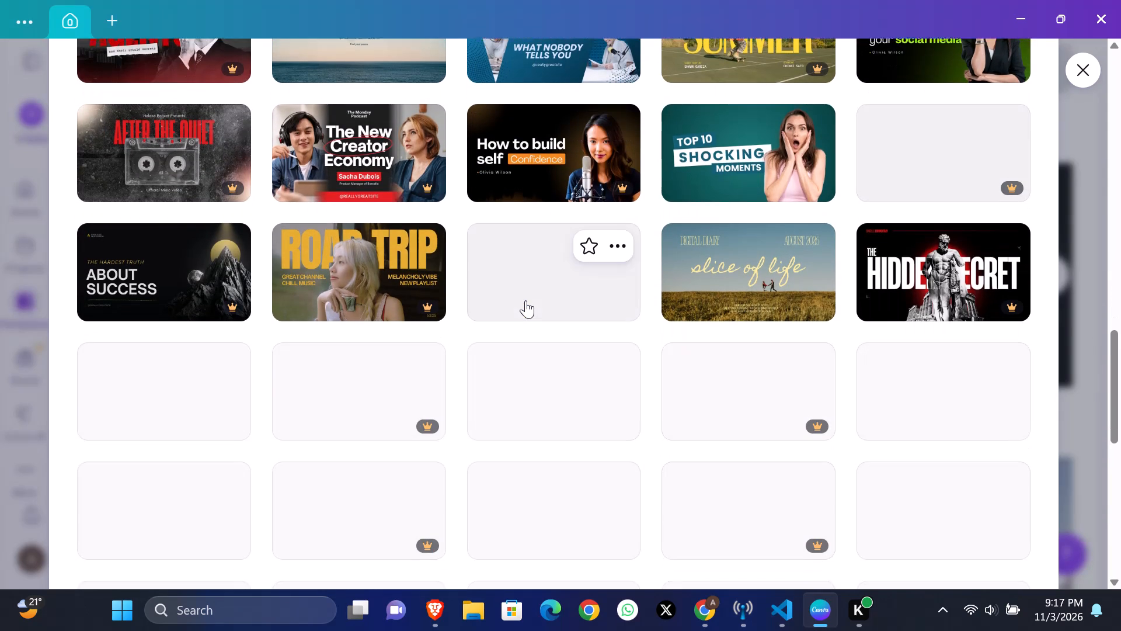
scroll(525, 300, "up", 16)
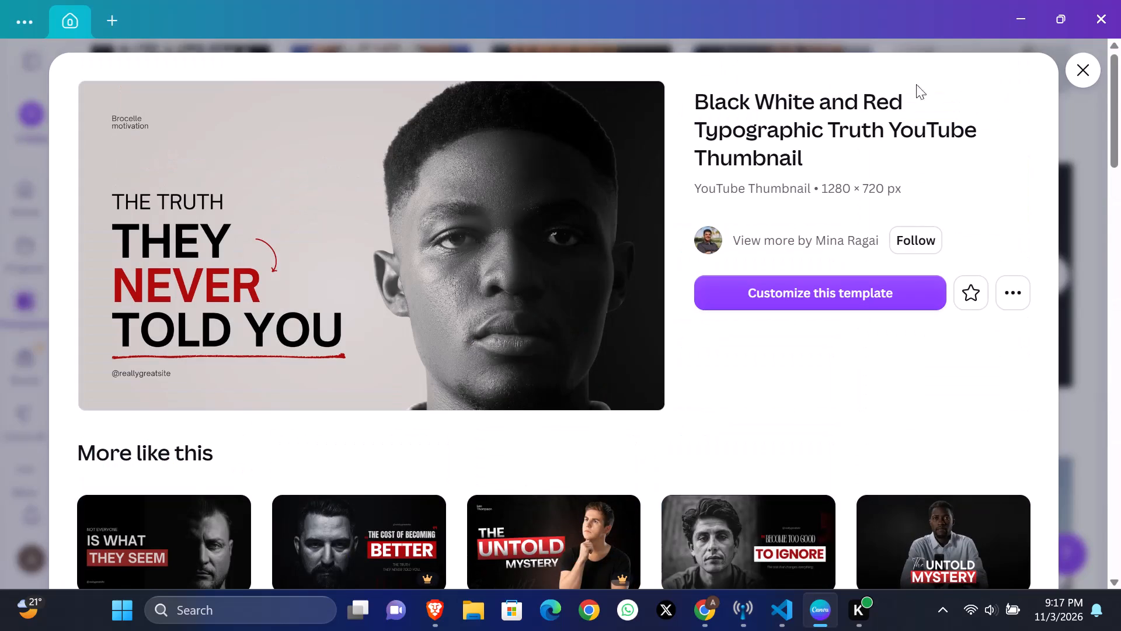
left_click(1087, 73)
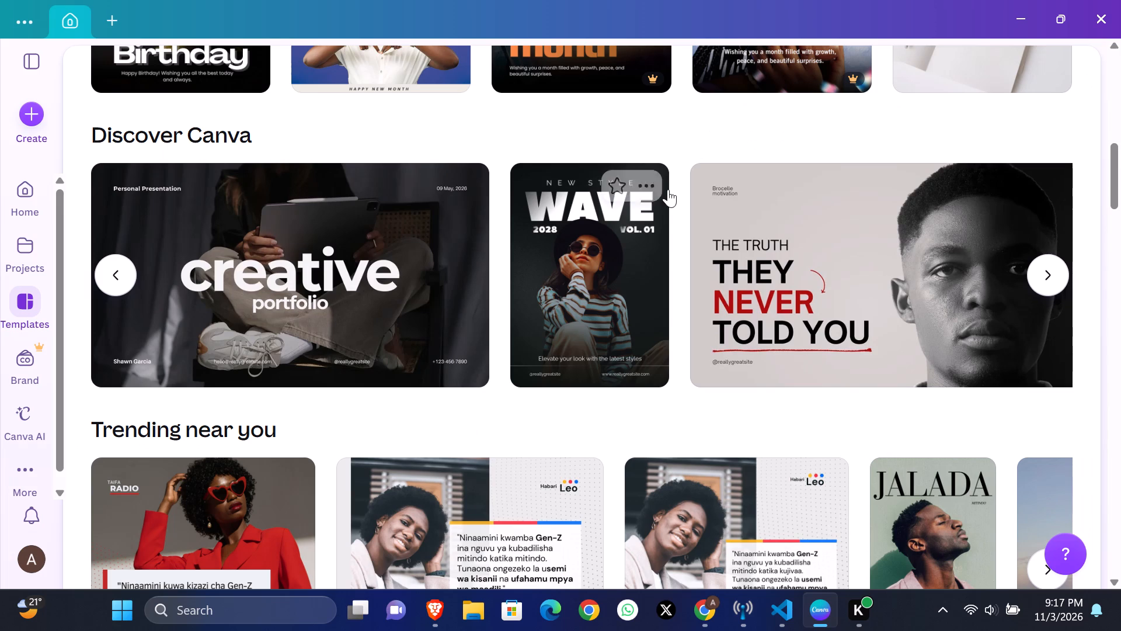
Browse the template gallery down through the personalised suggestions for another YouTube thumbnail design.
scroll(591, 371, "down", 5)
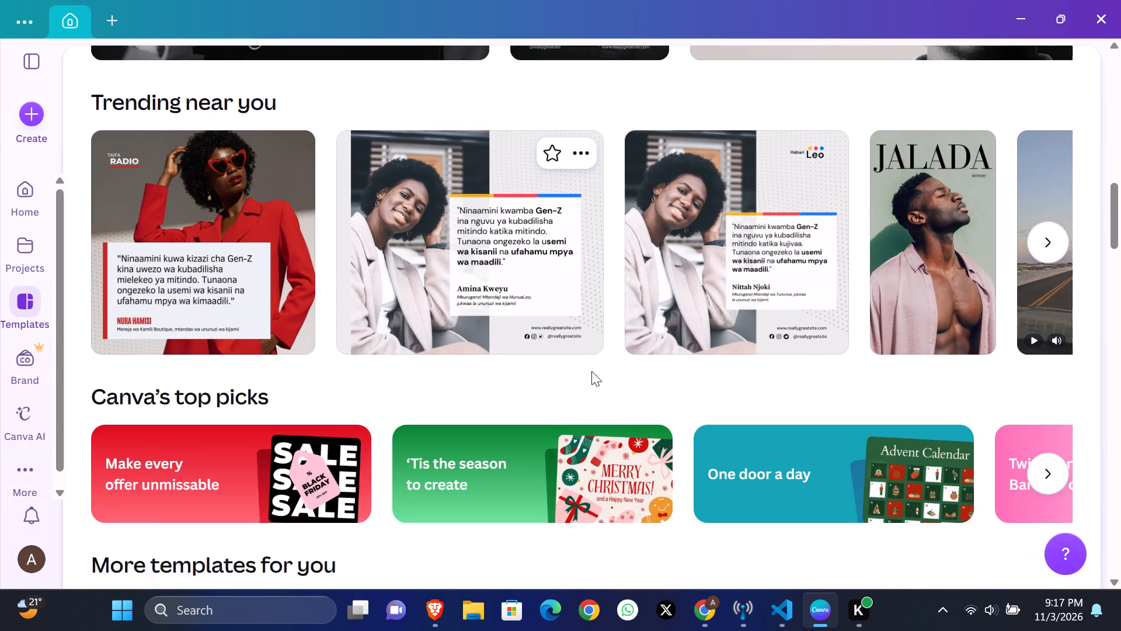
scroll(591, 371, "down", 7)
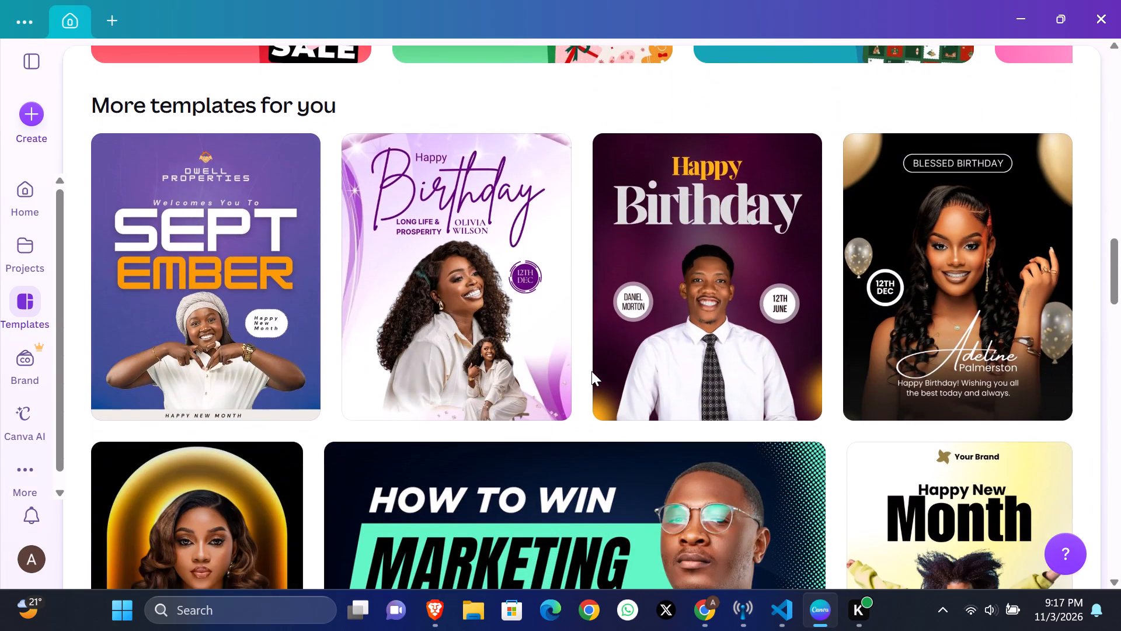
scroll(591, 371, "down", 3)
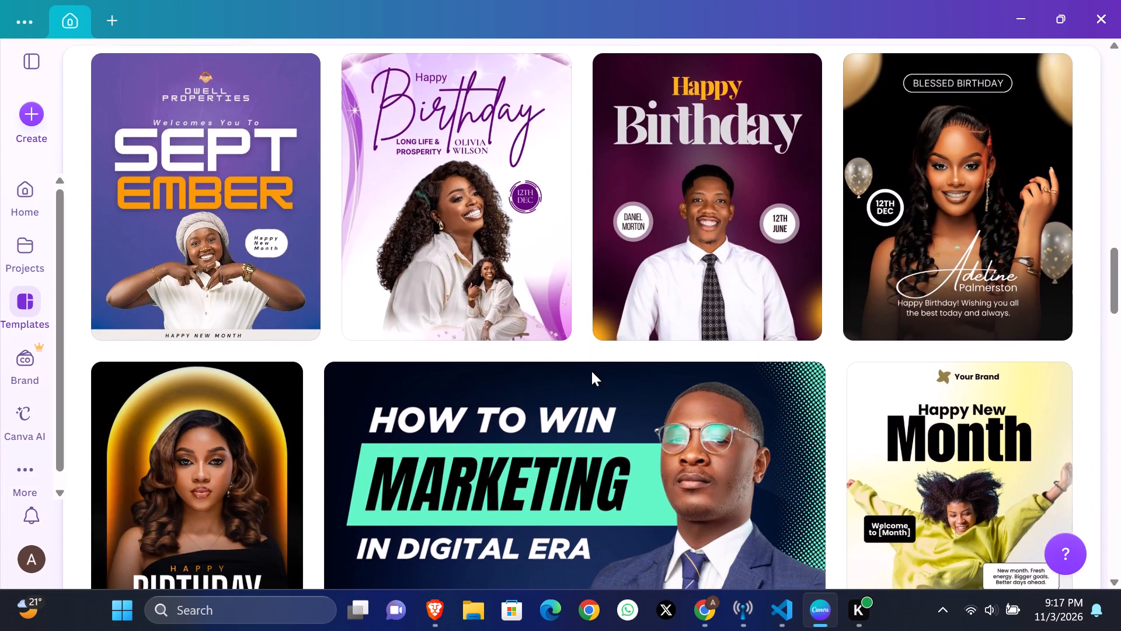
scroll(591, 371, "down", 3)
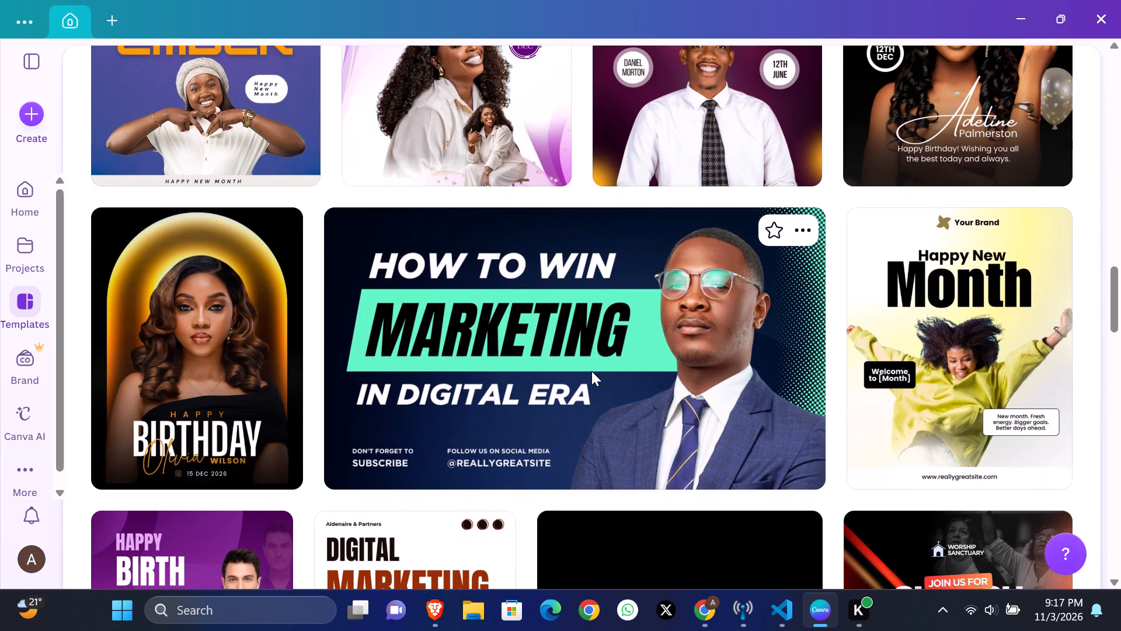
scroll(591, 371, "right", 3)
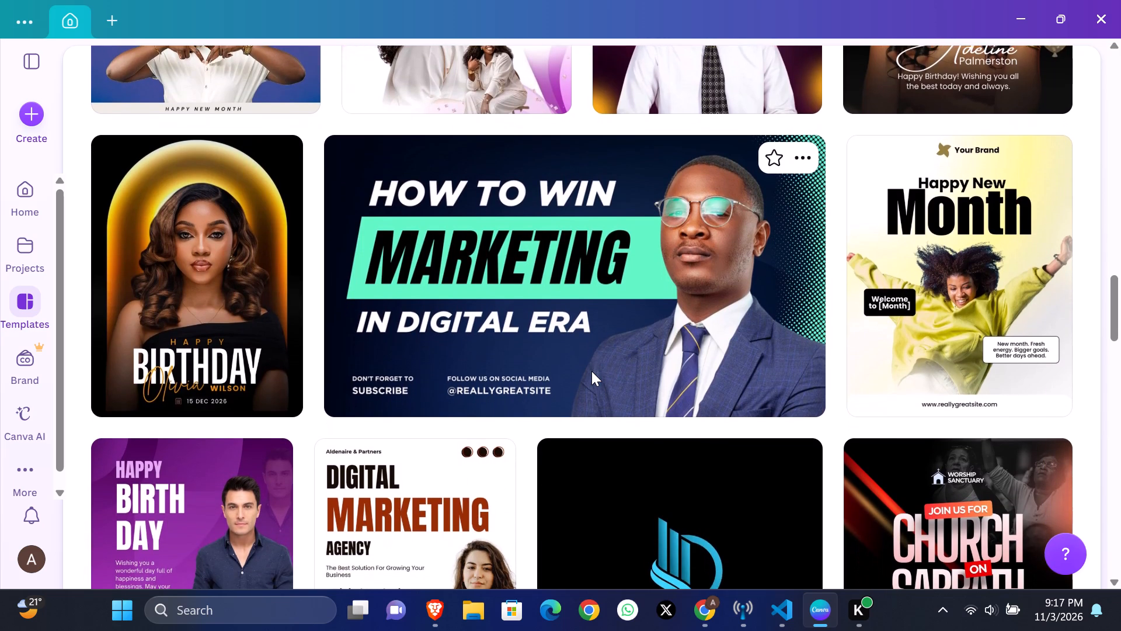
scroll(591, 371, "down", 3)
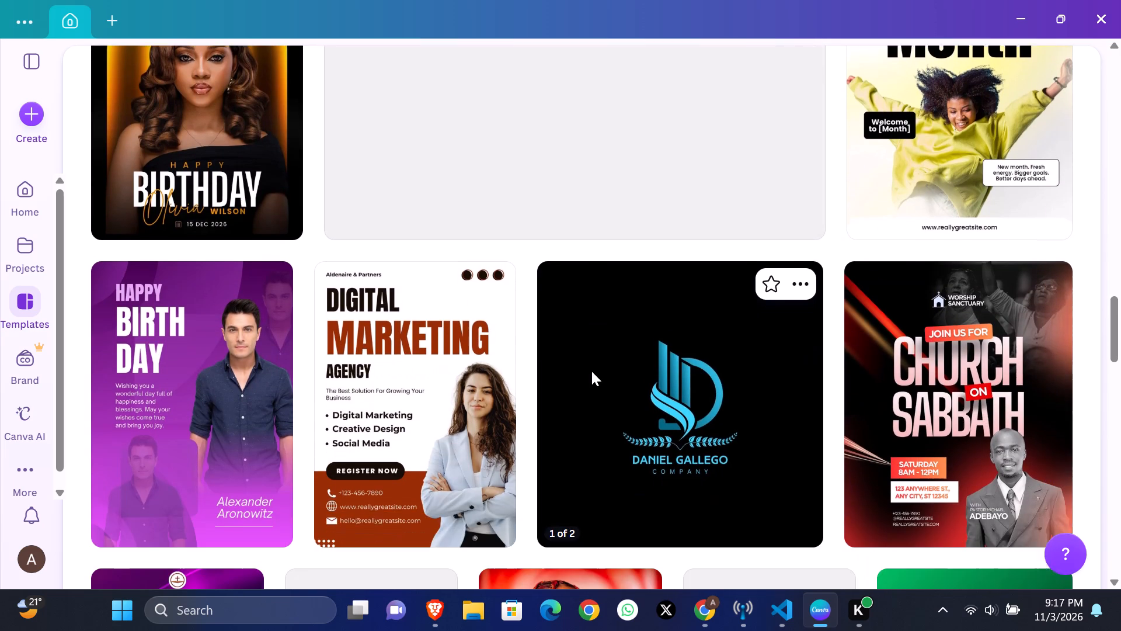
scroll(591, 371, "down", 4)
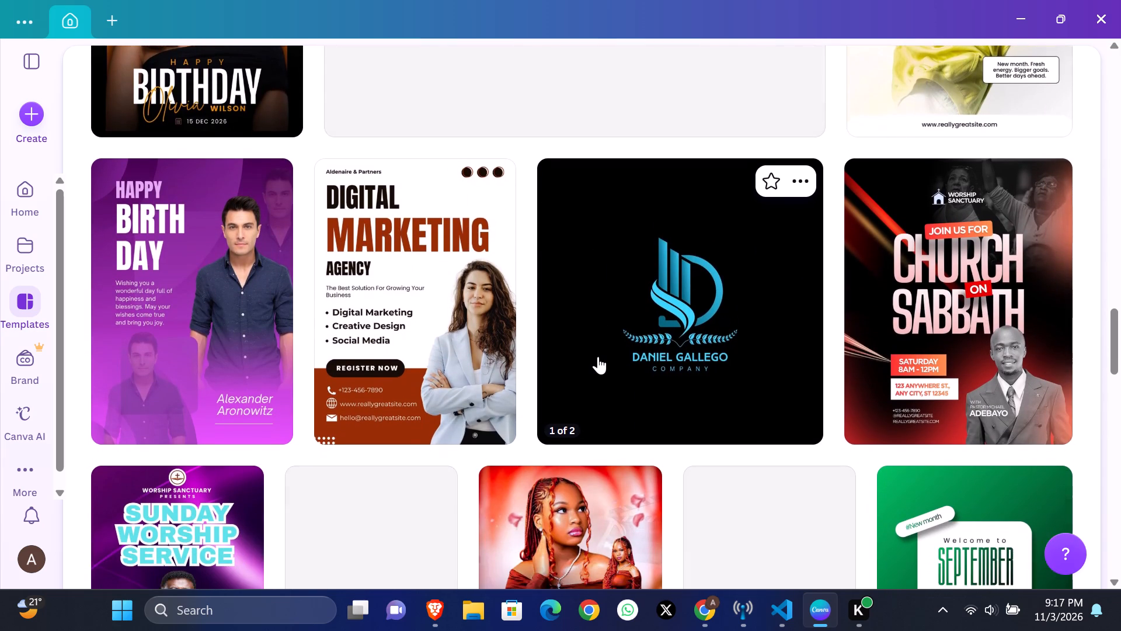
scroll(598, 356, "down", 2)
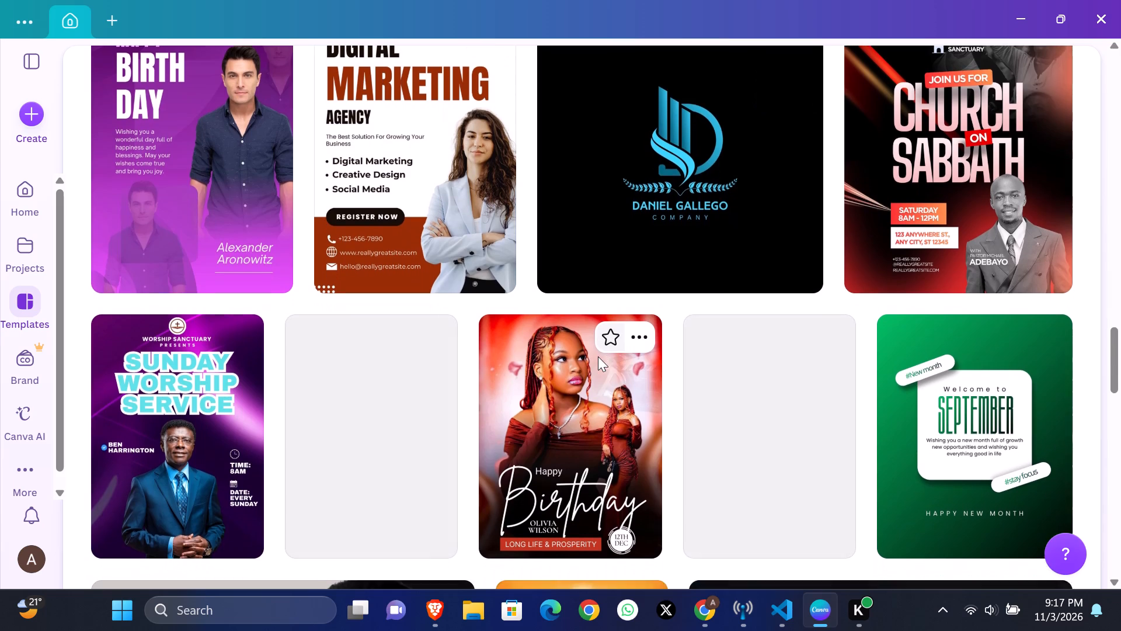
scroll(598, 356, "down", 4)
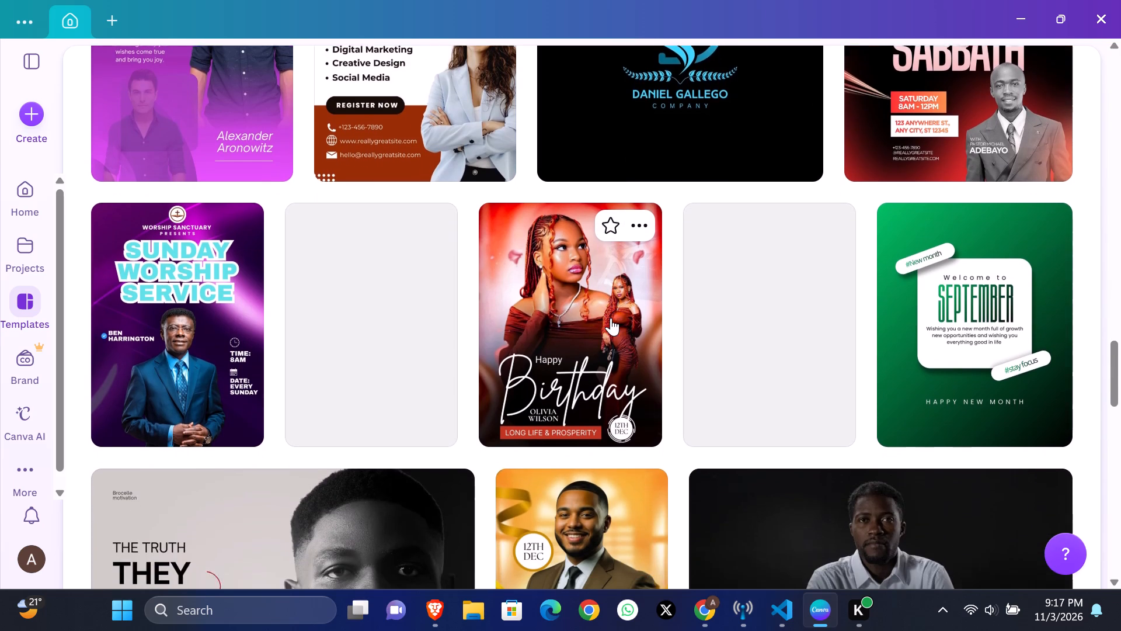
scroll(611, 318, "down", 4)
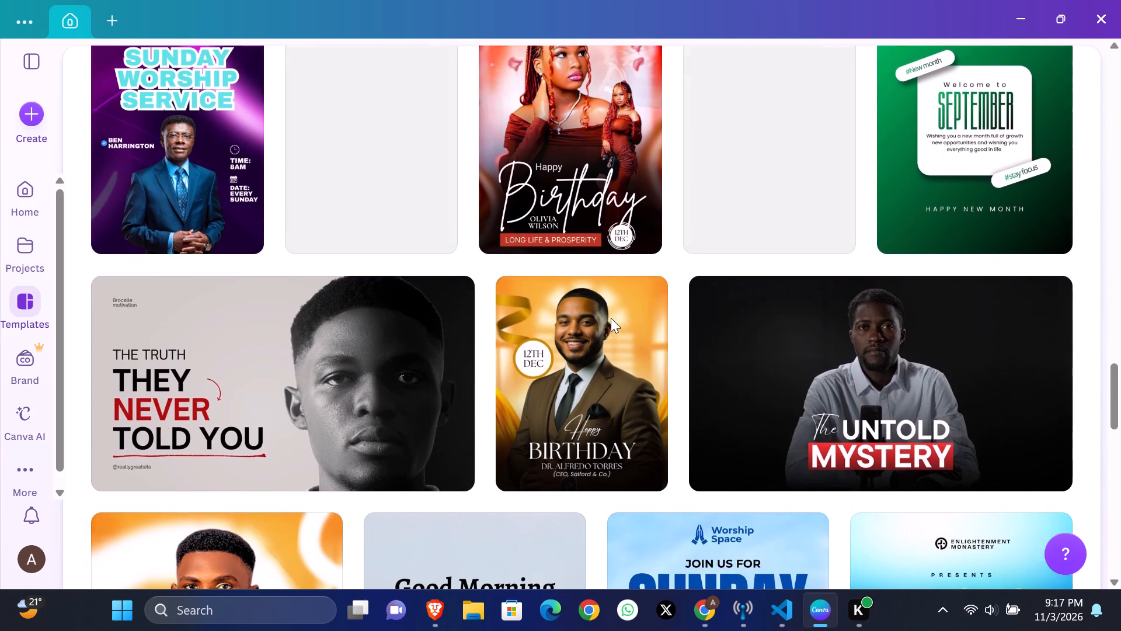
scroll(611, 318, "down", 3)
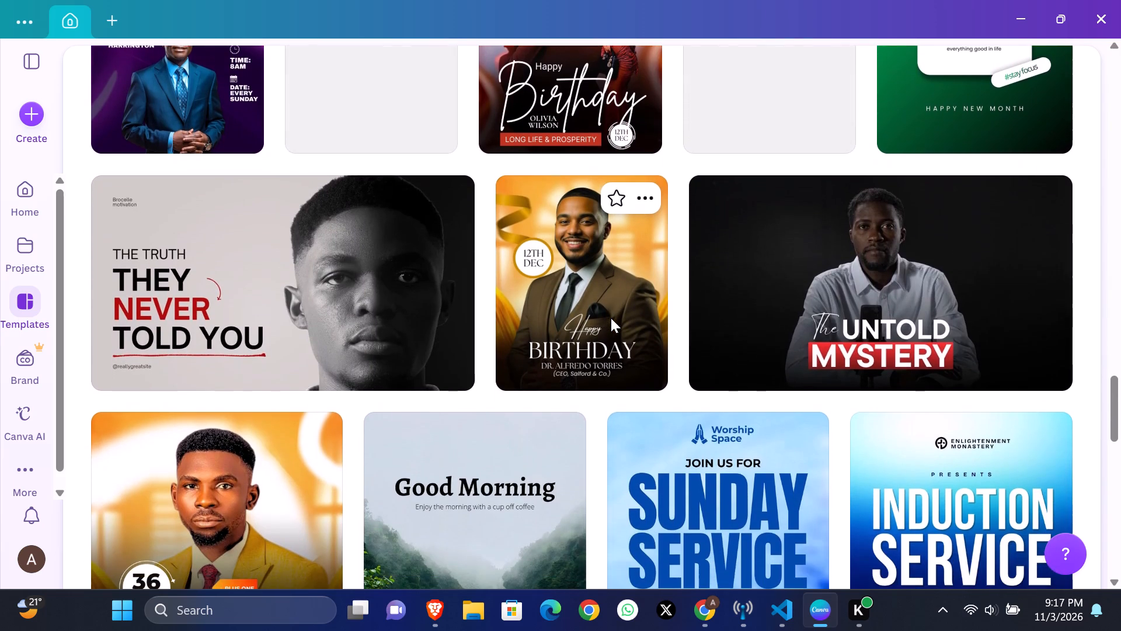
scroll(611, 318, "down", 2)
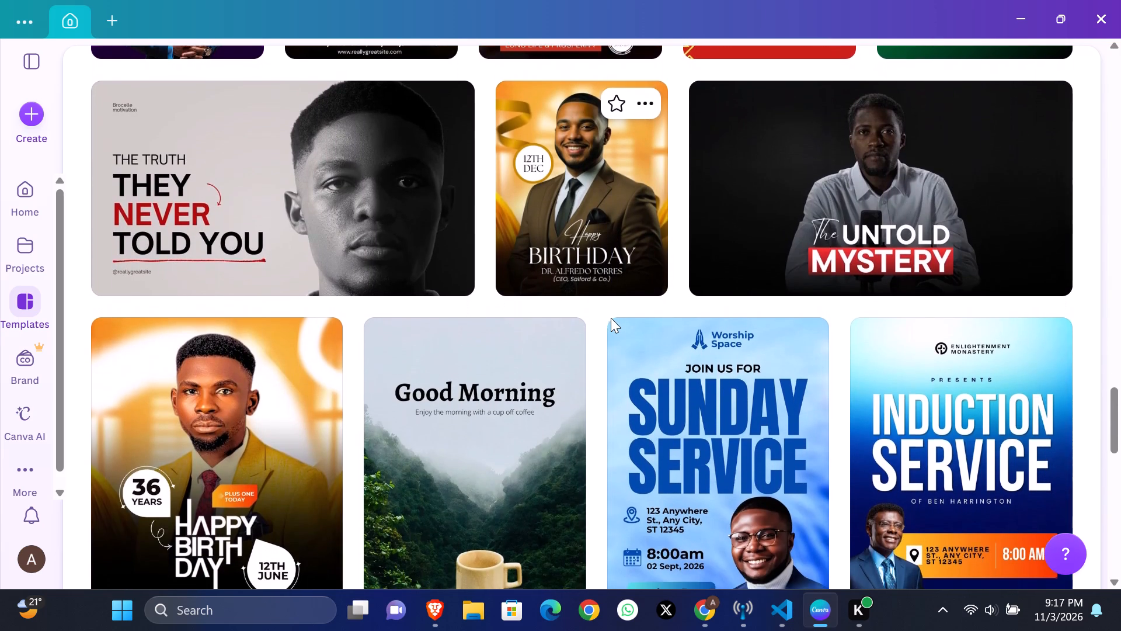
scroll(611, 318, "down", 1)
Open the Simple Untold Mystery YouTube Thumbnail template for customization.
left_click(833, 185)
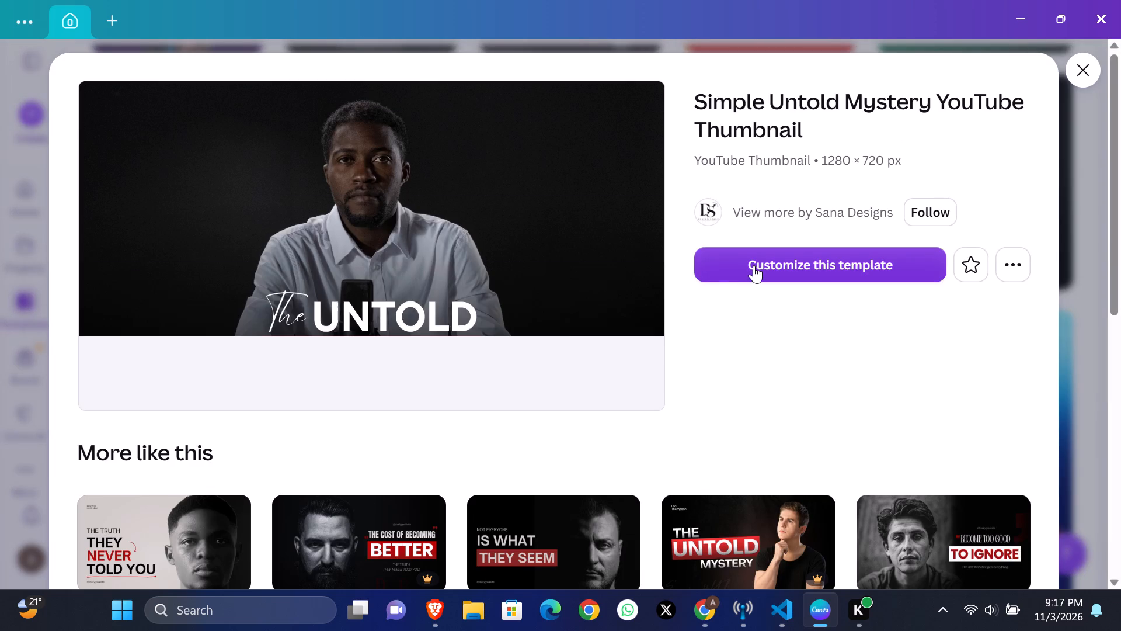
left_click(754, 265)
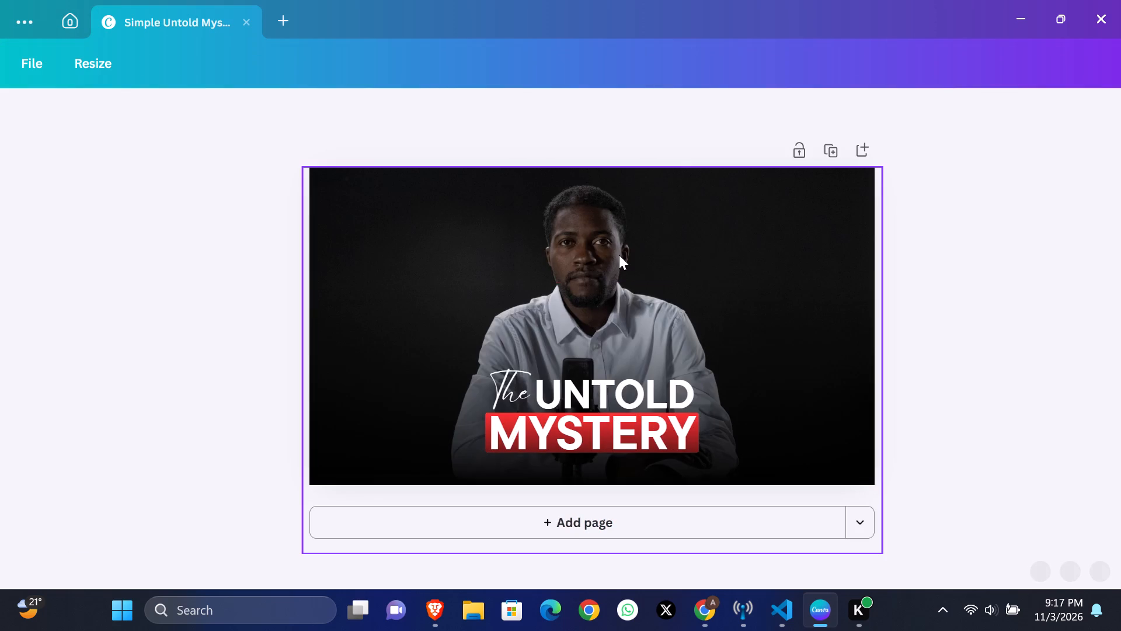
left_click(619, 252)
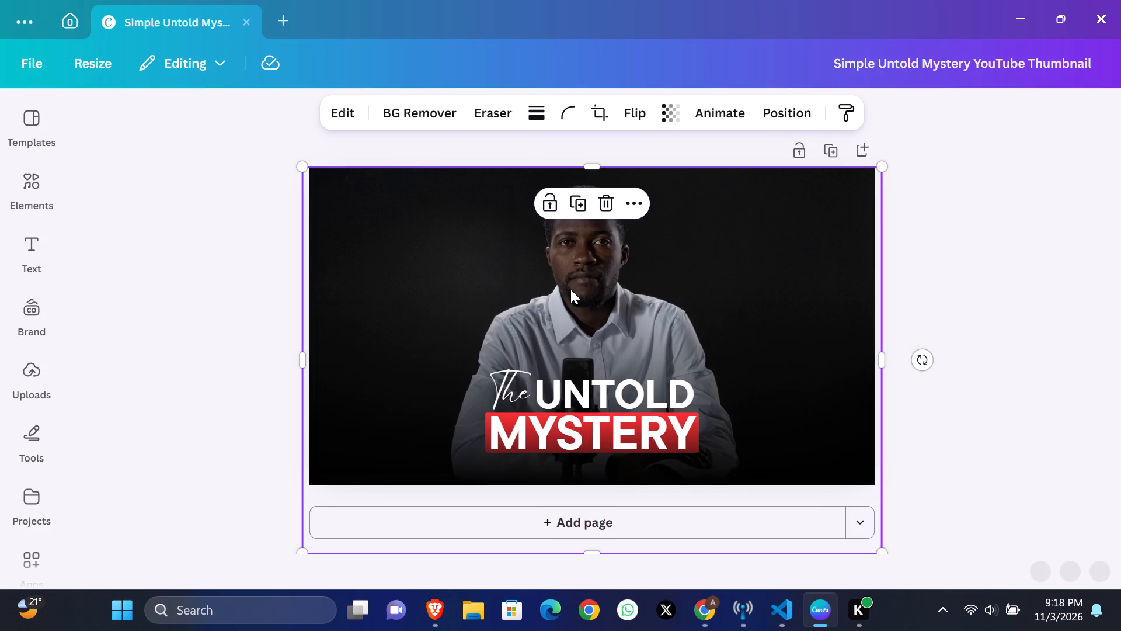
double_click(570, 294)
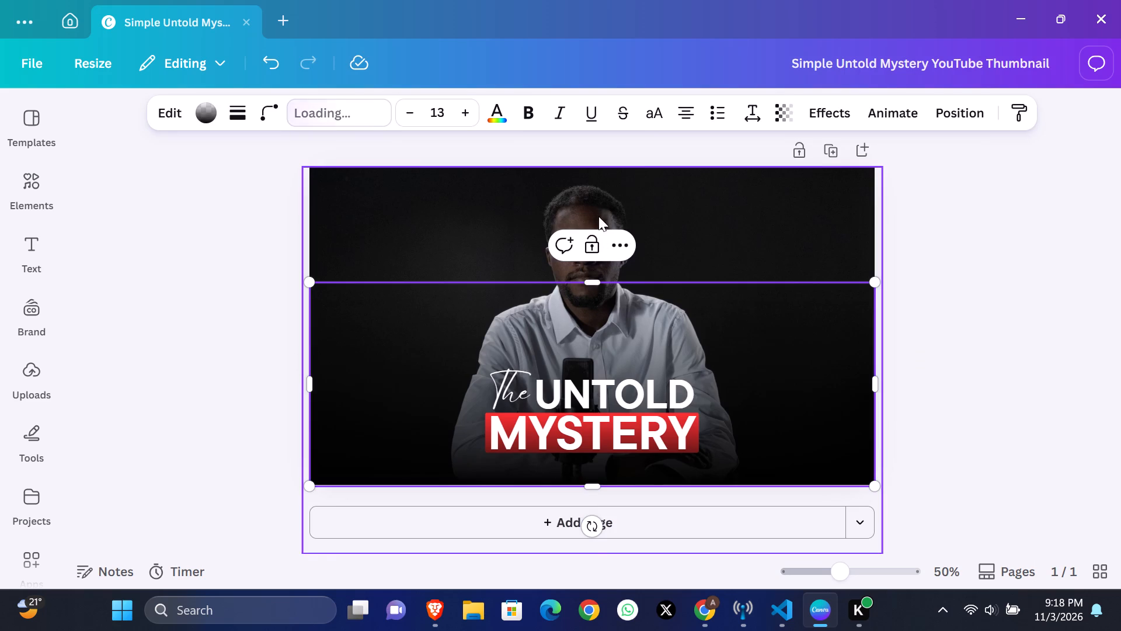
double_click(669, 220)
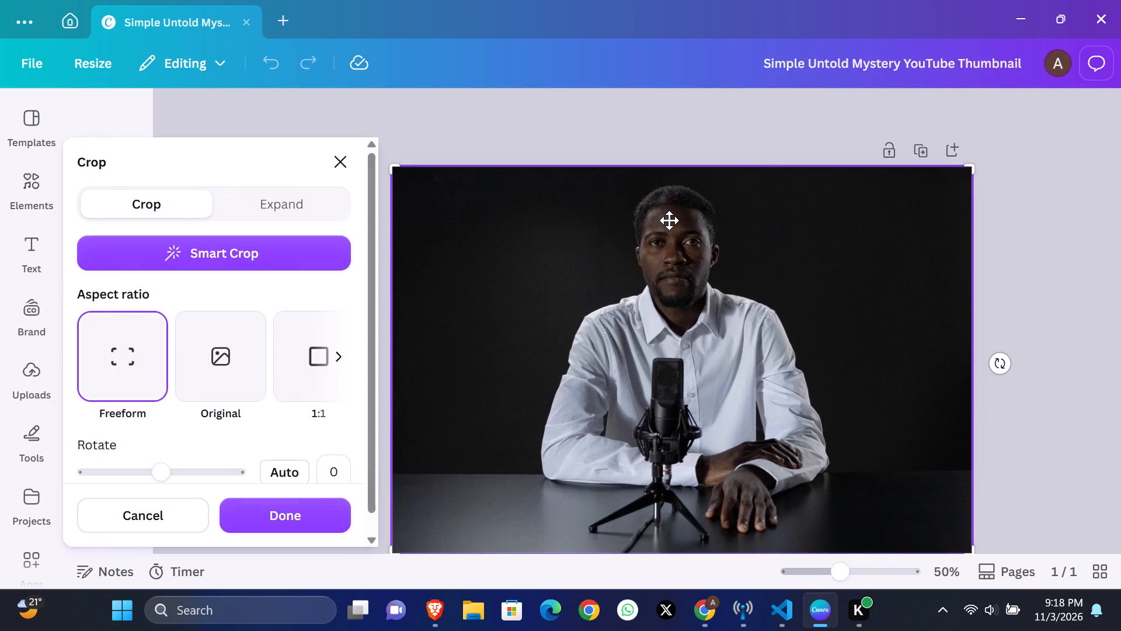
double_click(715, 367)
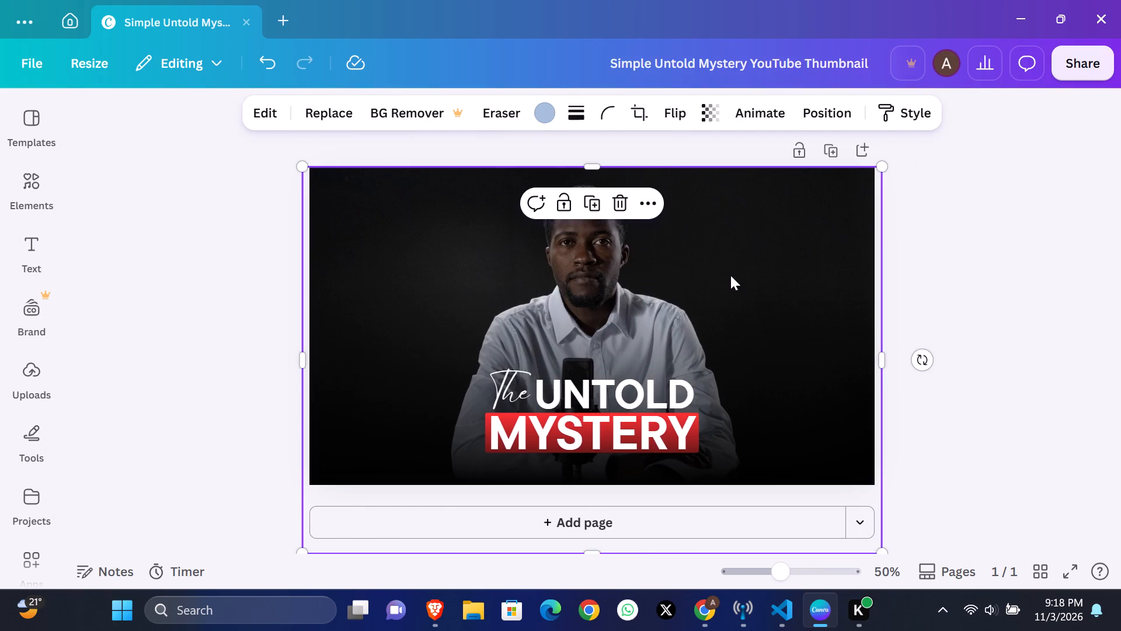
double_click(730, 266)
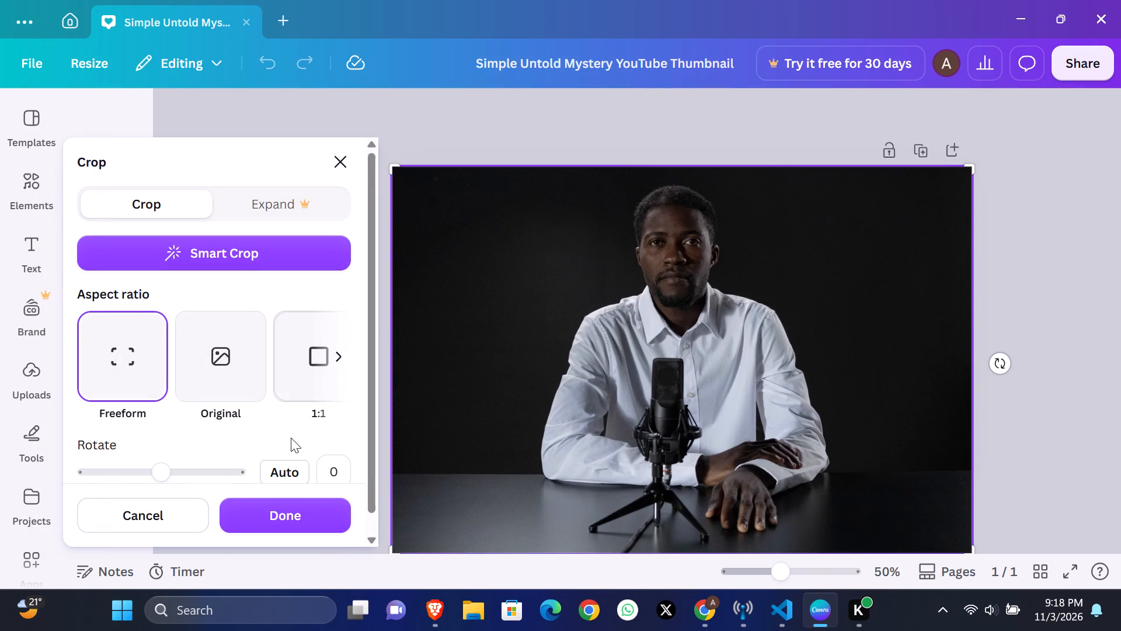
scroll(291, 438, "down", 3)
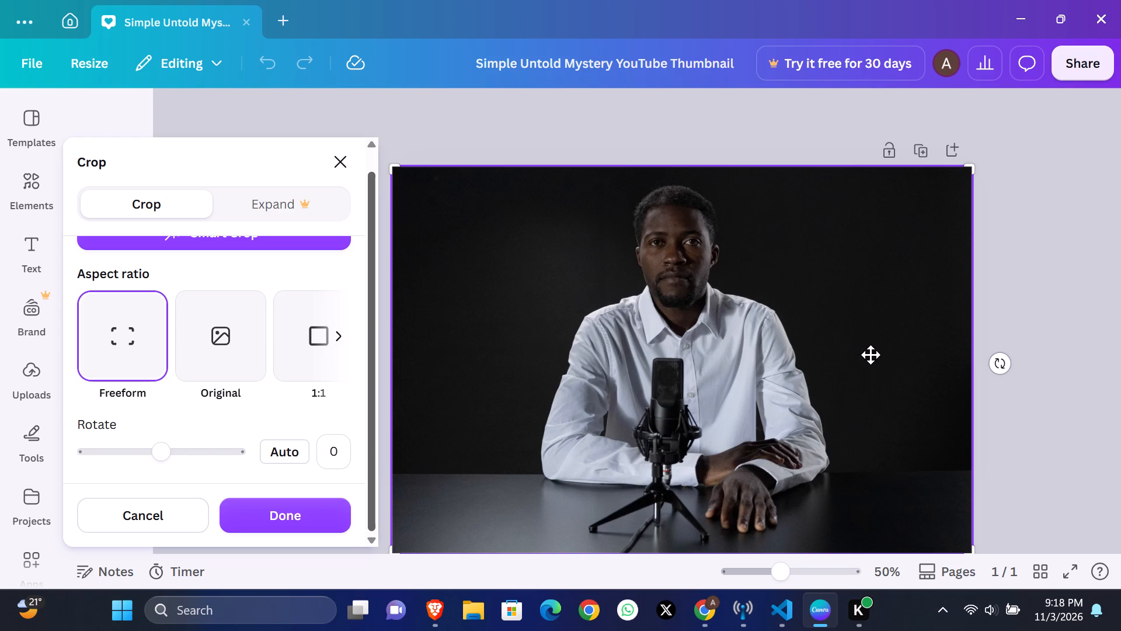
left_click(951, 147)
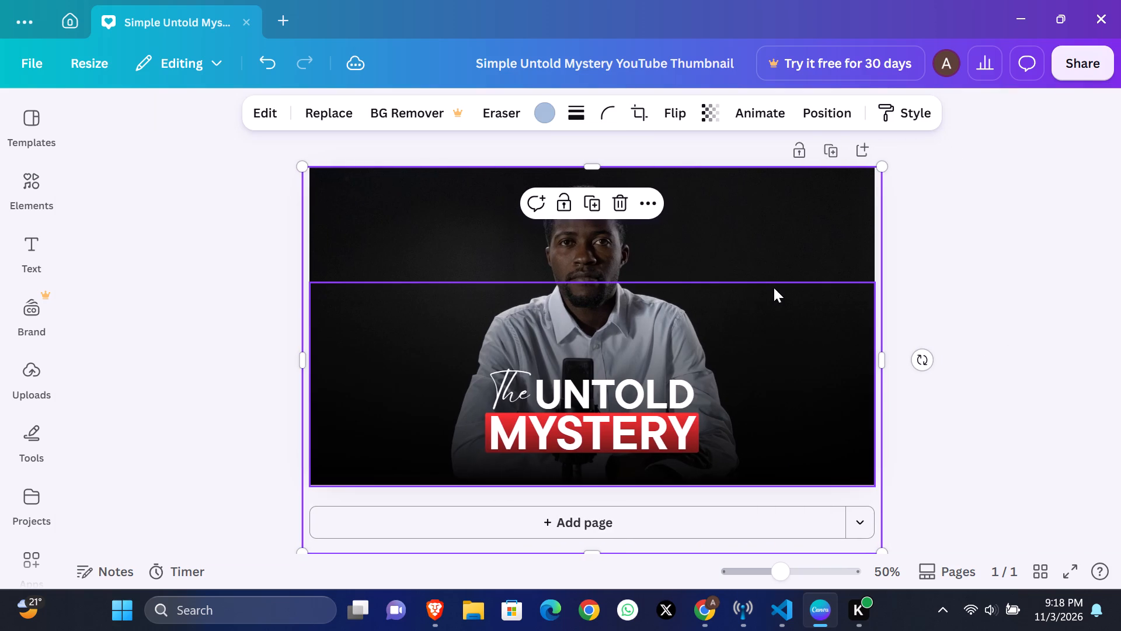
Crop the background photo of the seated man using the Original aspect ratio.
left_click(774, 206)
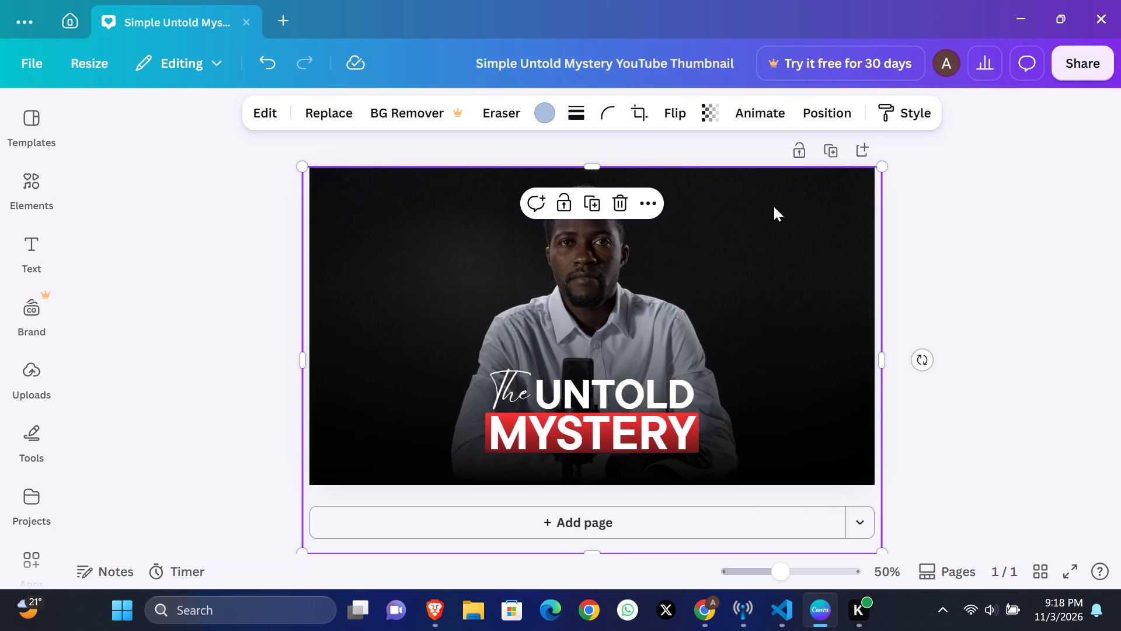
left_click(774, 206)
double_click(774, 206)
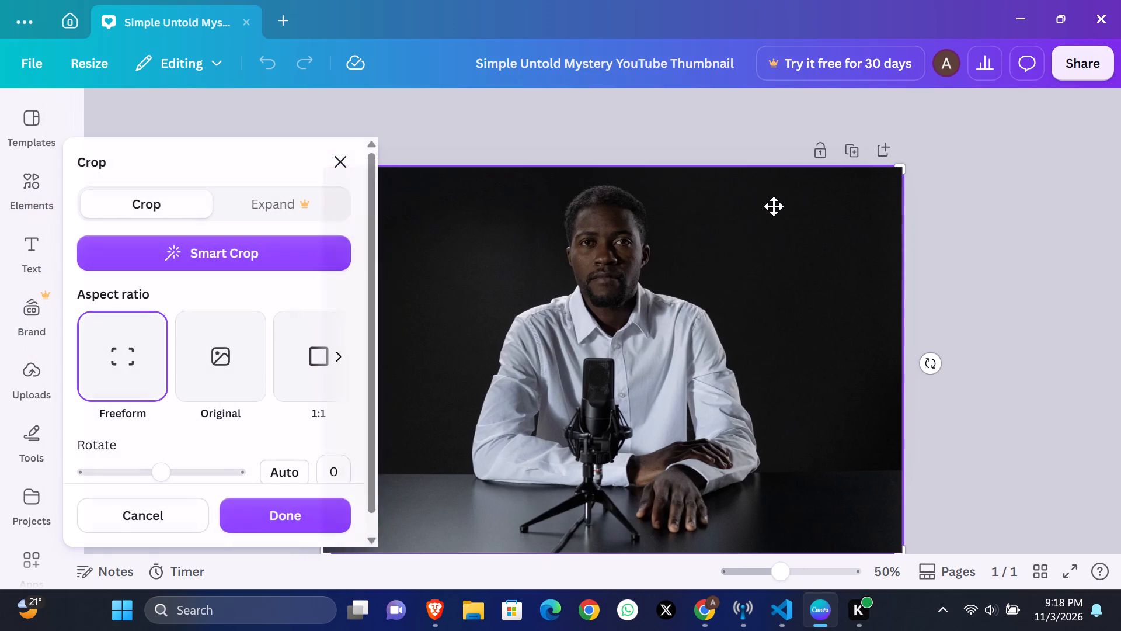
left_click(232, 362)
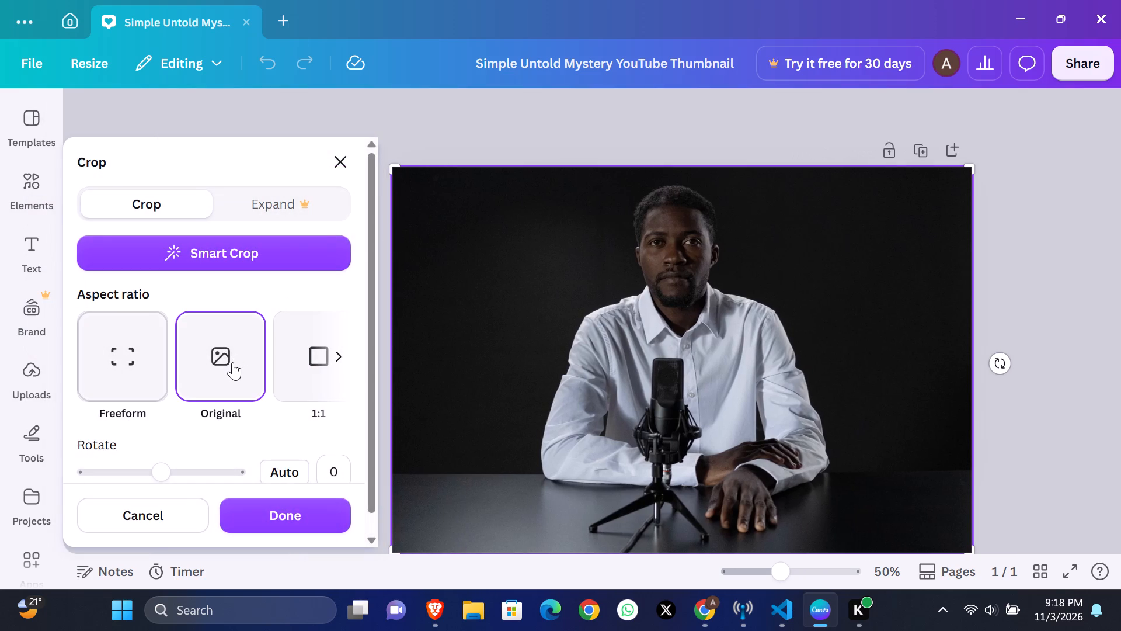
left_click(232, 362)
left_click(305, 522)
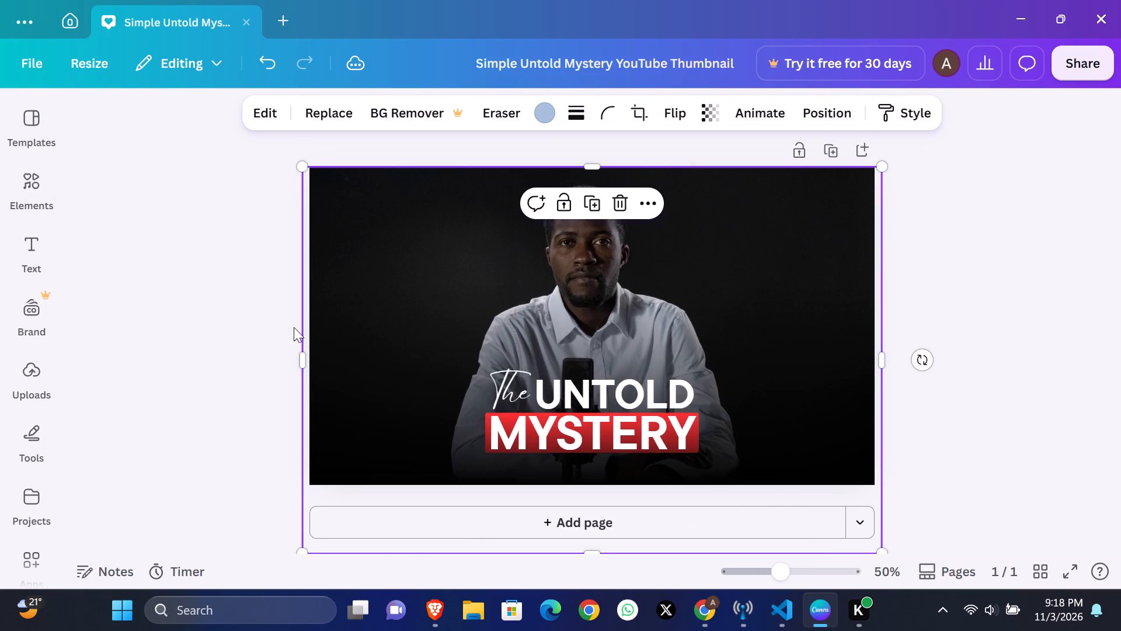
Look through the suggested Background photos for a replacement for the seated man's photo, then leave the replacement search.
left_click(308, 114)
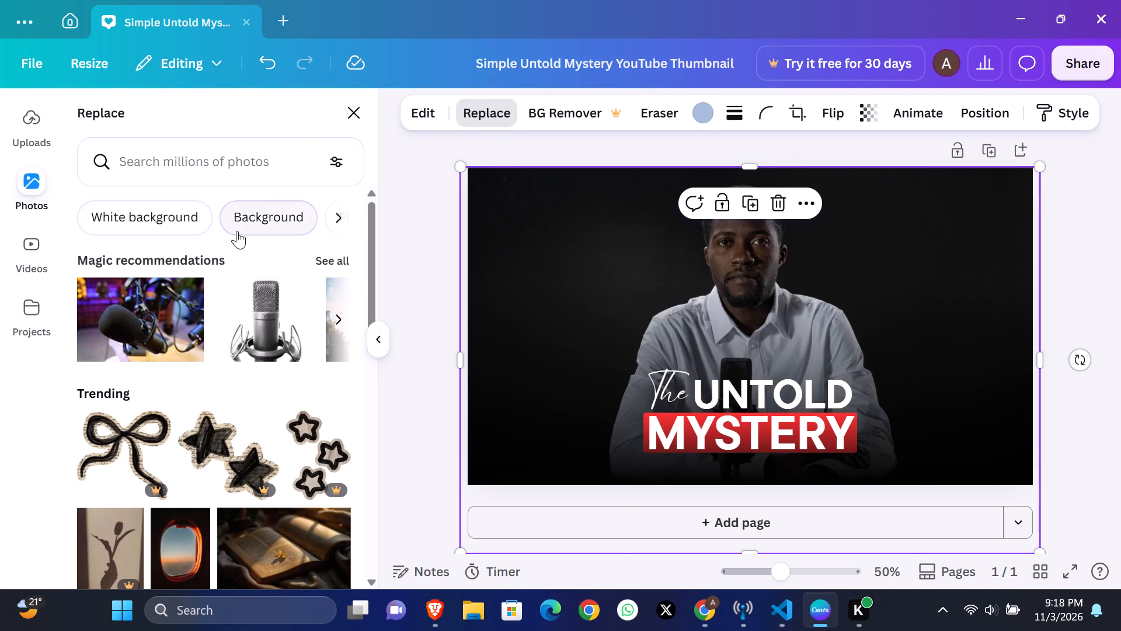
left_click(243, 223)
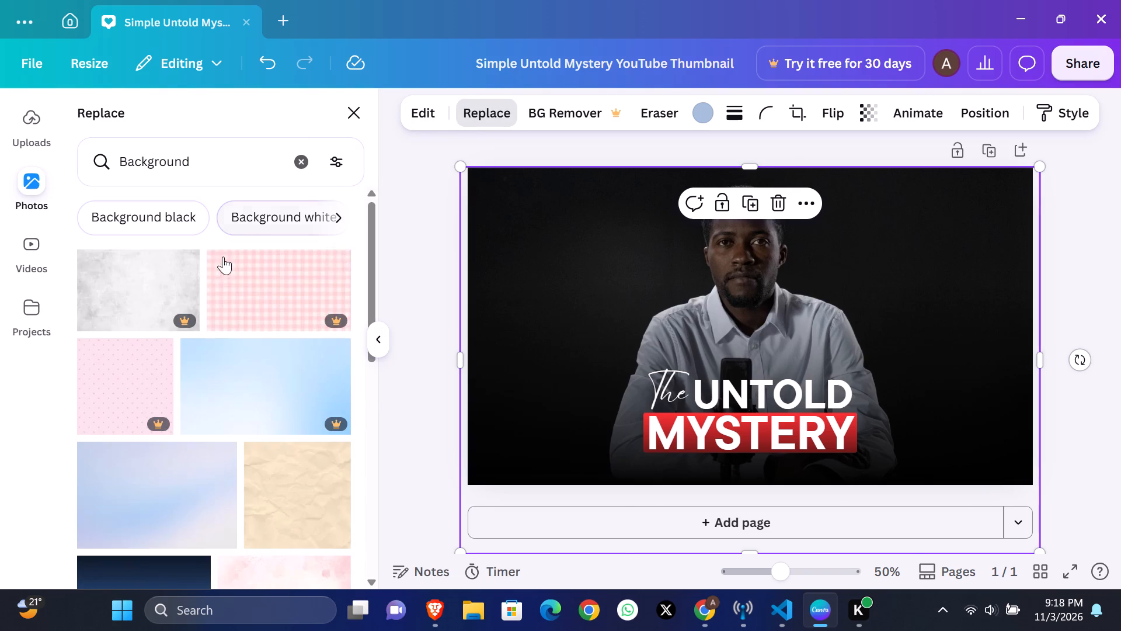
scroll(216, 280, "down", 4)
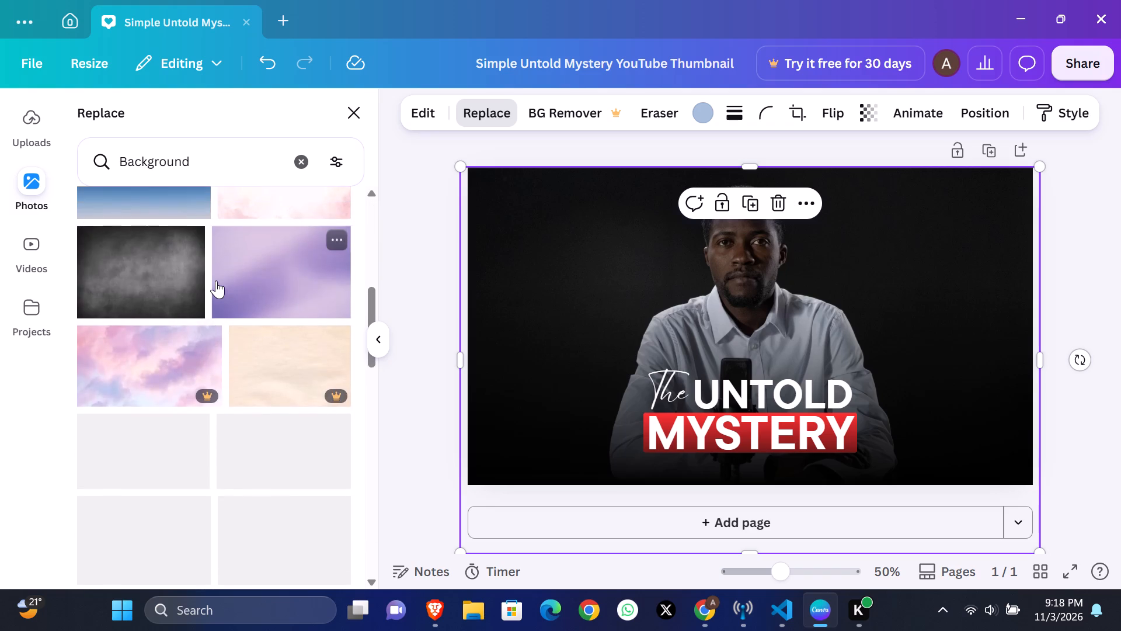
scroll(216, 280, "up", 1)
left_click(37, 179)
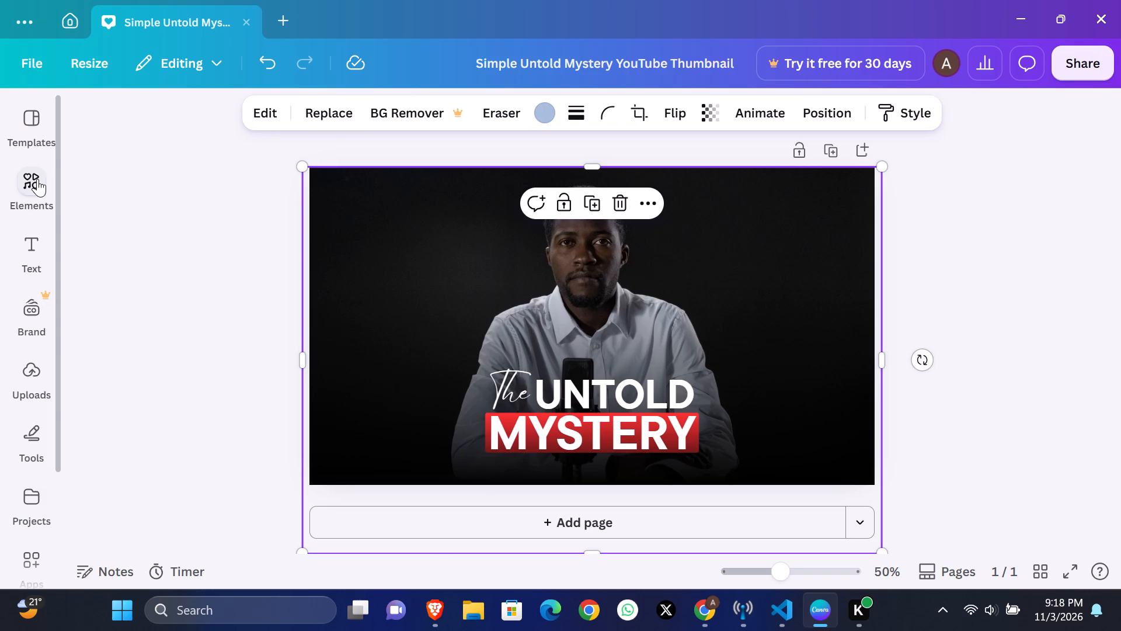
Add the uploaded photo of the man in a red jacket and cap to the centre of the thumbnail.
left_click(44, 373)
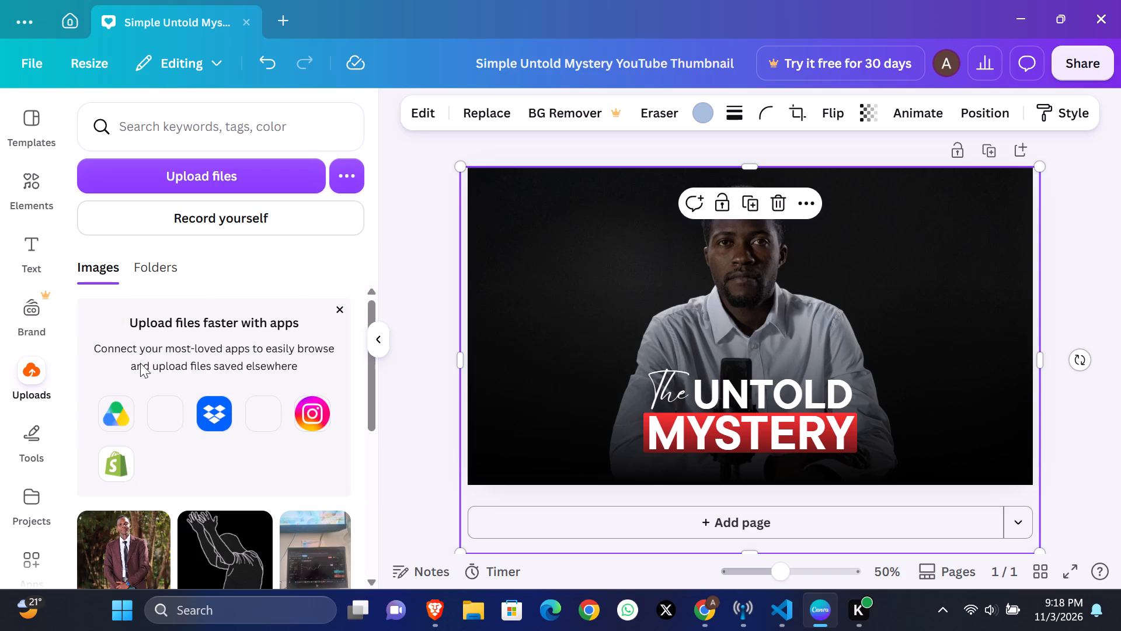
scroll(187, 483, "down", 5)
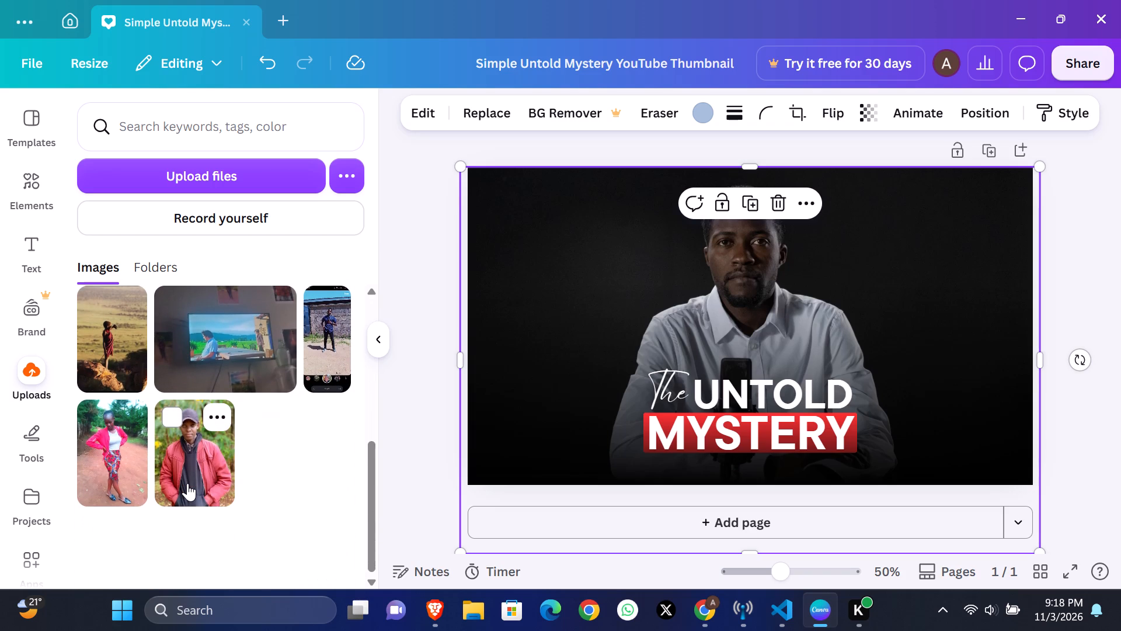
left_click(187, 483)
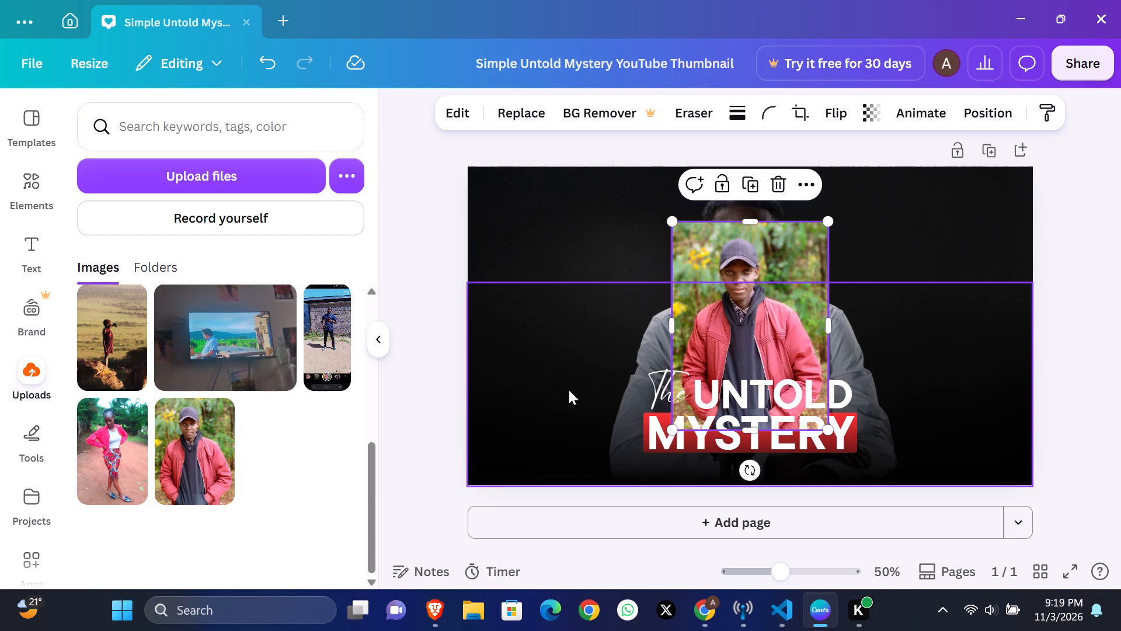
double_click(724, 314)
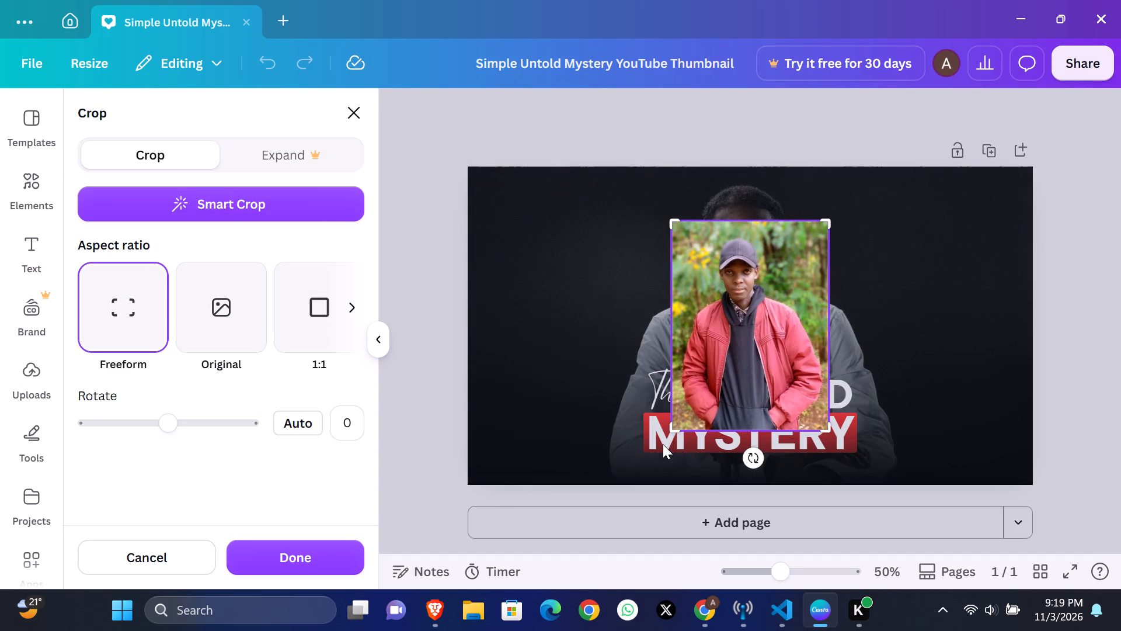
left_click(890, 260)
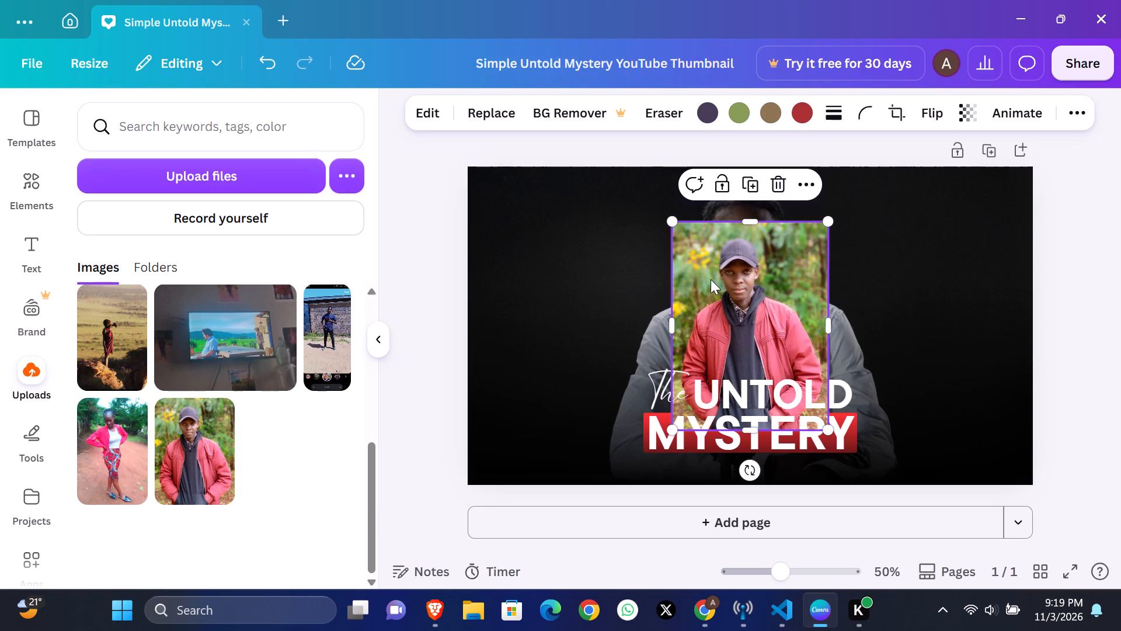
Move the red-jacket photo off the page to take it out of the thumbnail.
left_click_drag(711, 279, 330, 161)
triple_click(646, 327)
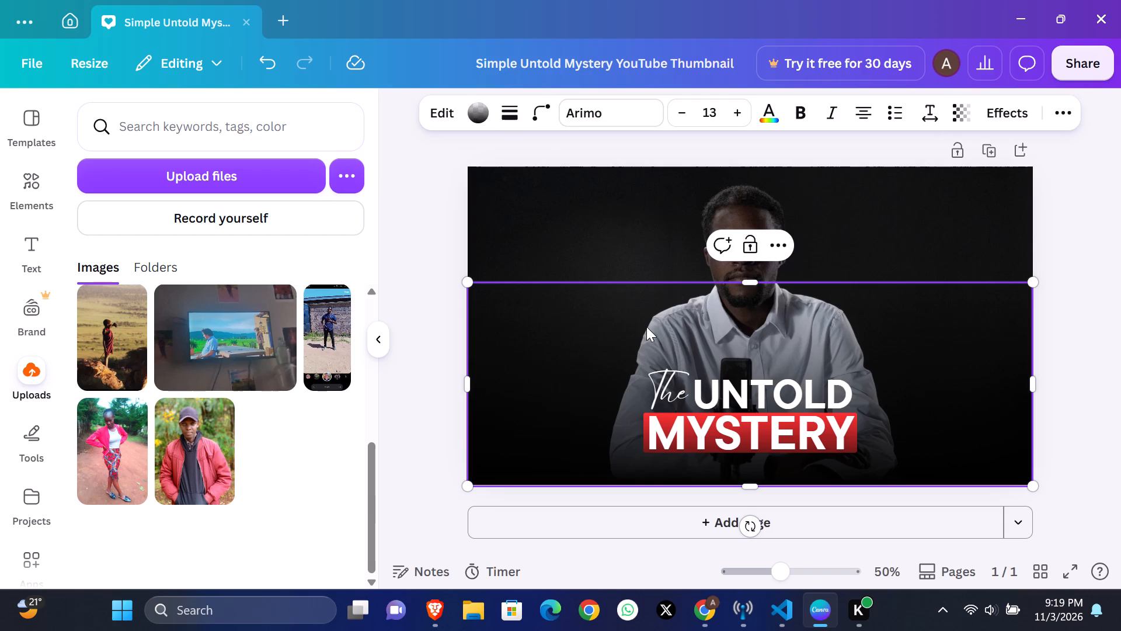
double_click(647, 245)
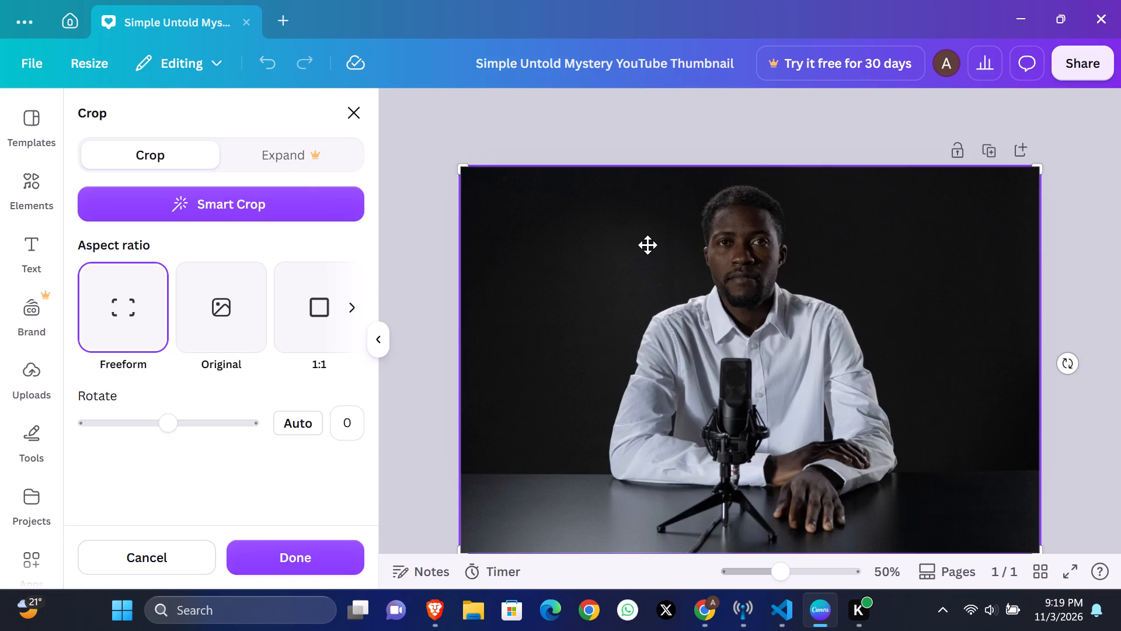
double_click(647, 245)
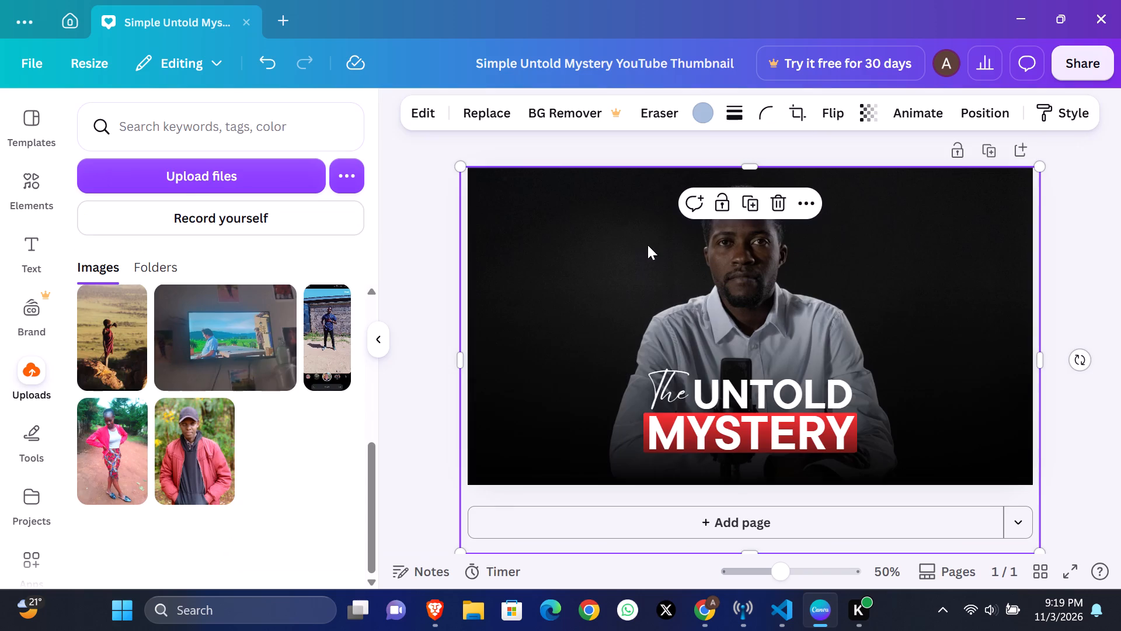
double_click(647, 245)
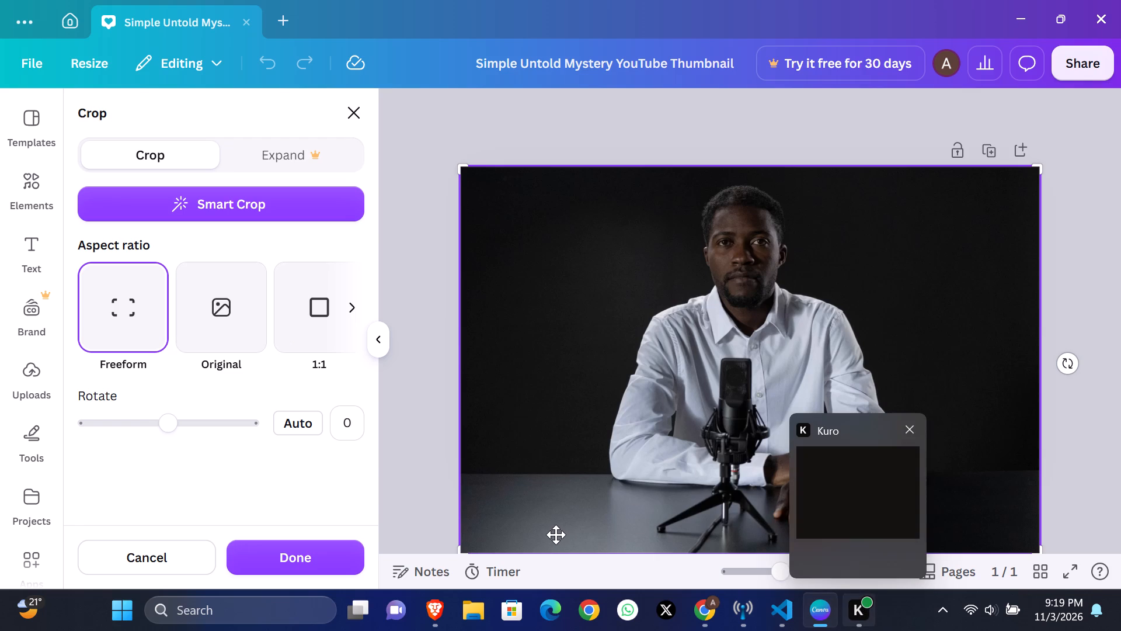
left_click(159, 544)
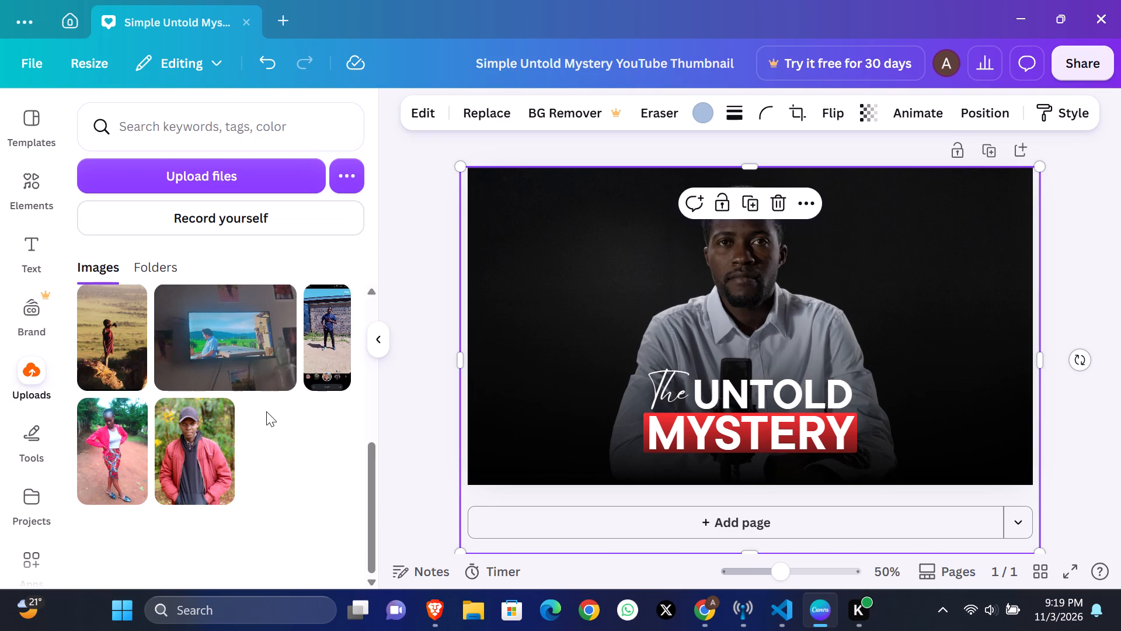
Add the uploaded red-jacket photo to the thumbnail again and scale it down to a small picture beside the seated man's face.
left_click(189, 455)
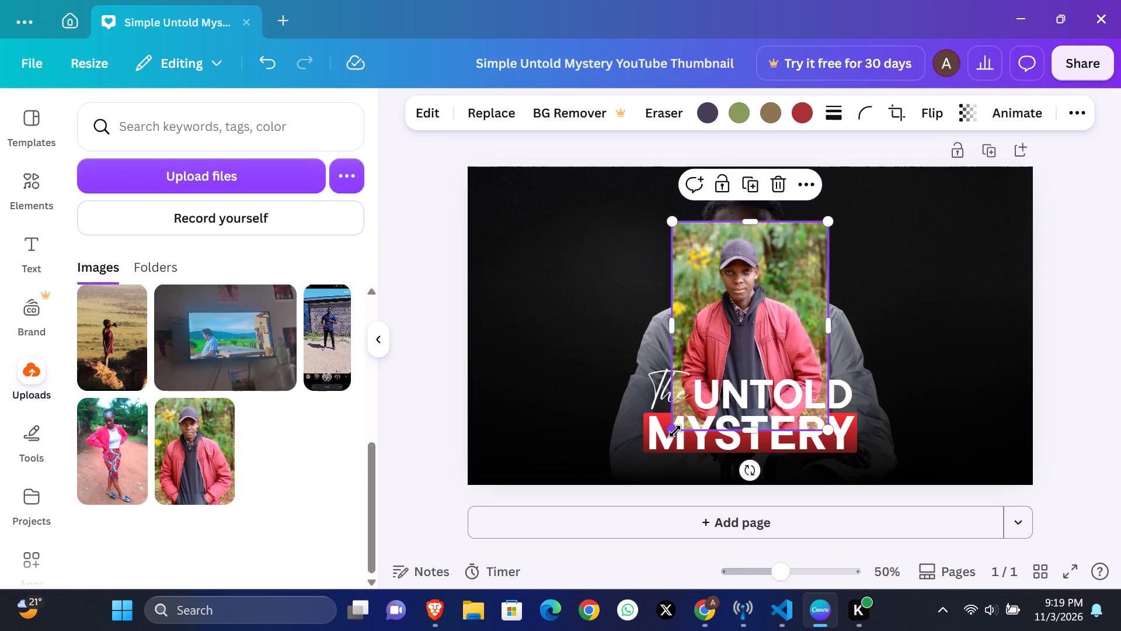
left_click_drag(675, 431, 563, 459)
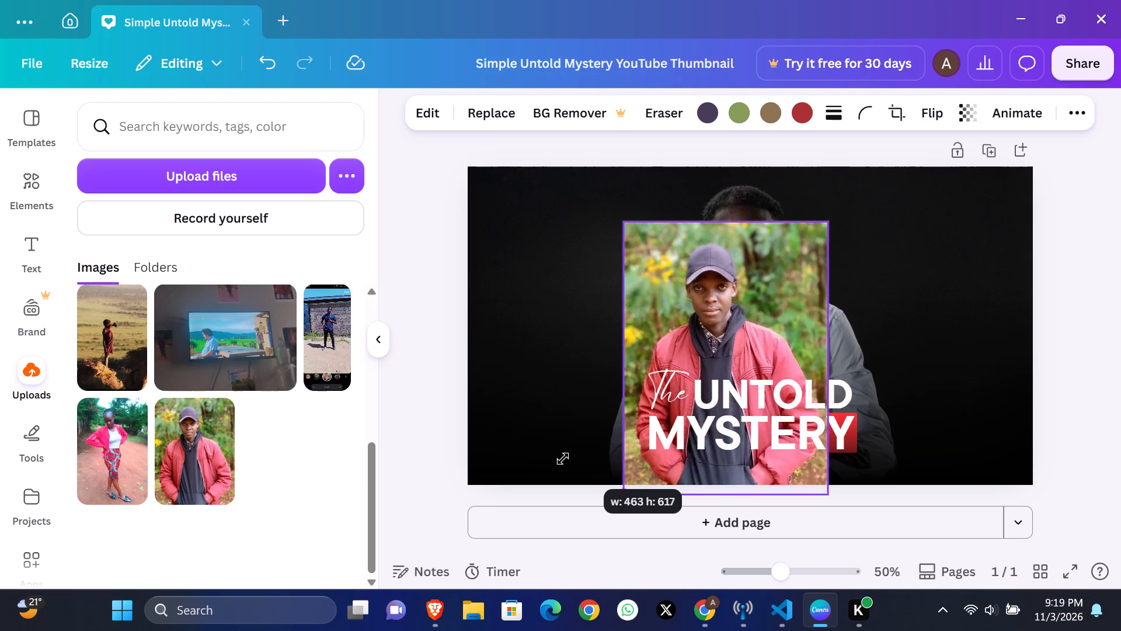
left_click_drag(563, 459, 815, 244)
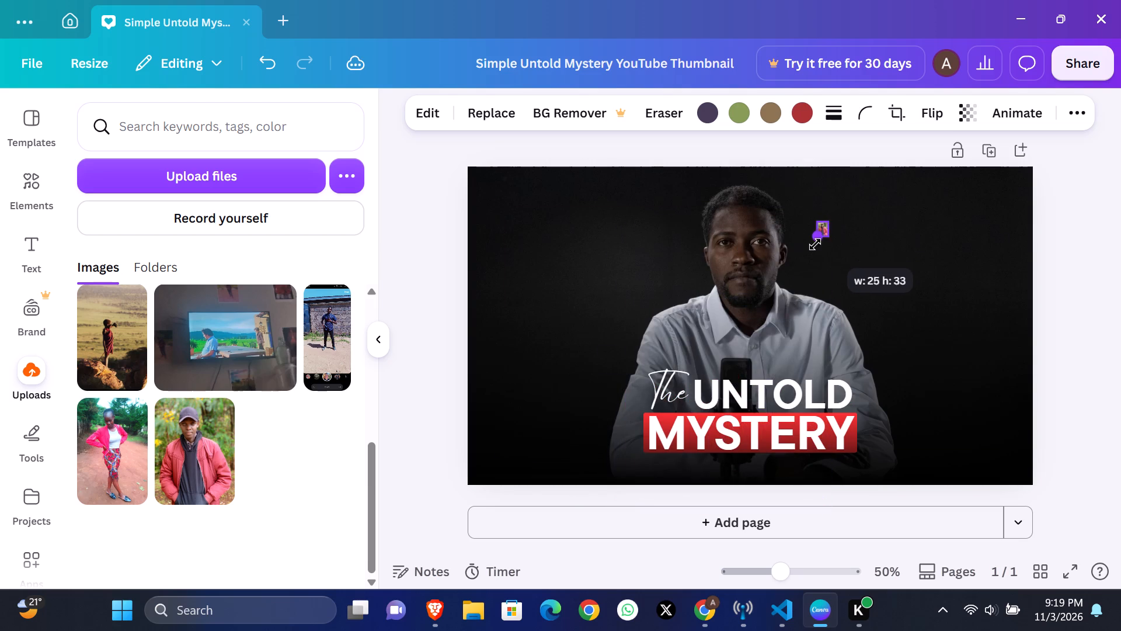
left_click_drag(815, 244, 768, 276)
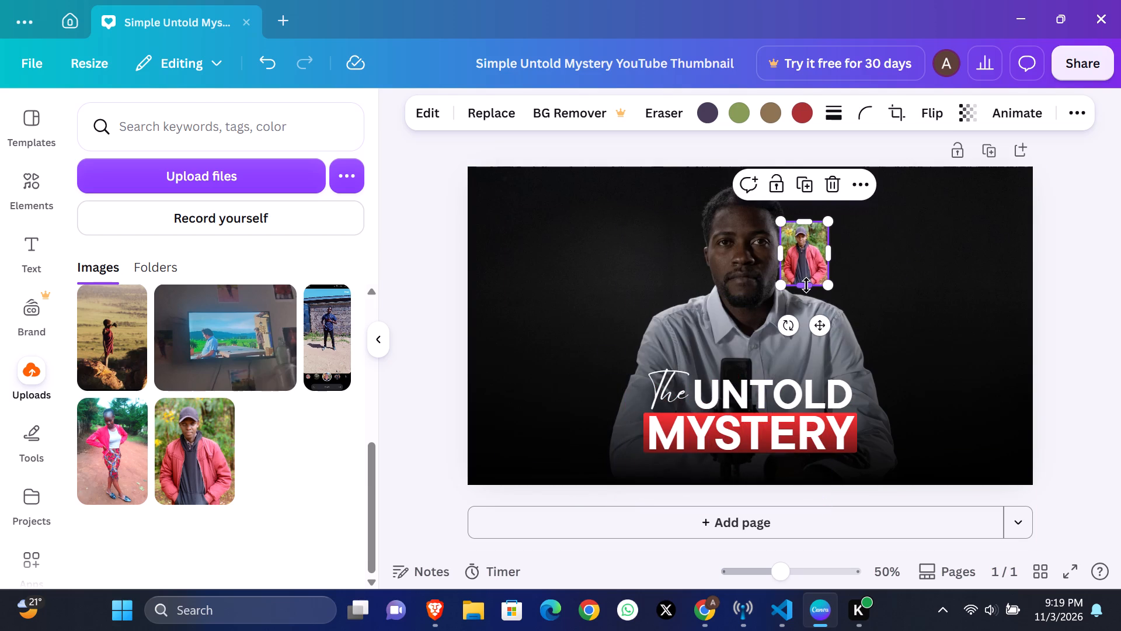
Extend the red-jacket photo's frame downward and to the right, covering the seated man's shoulder and reaching down over the MYSTERY title line.
left_click_drag(806, 285, 890, 329)
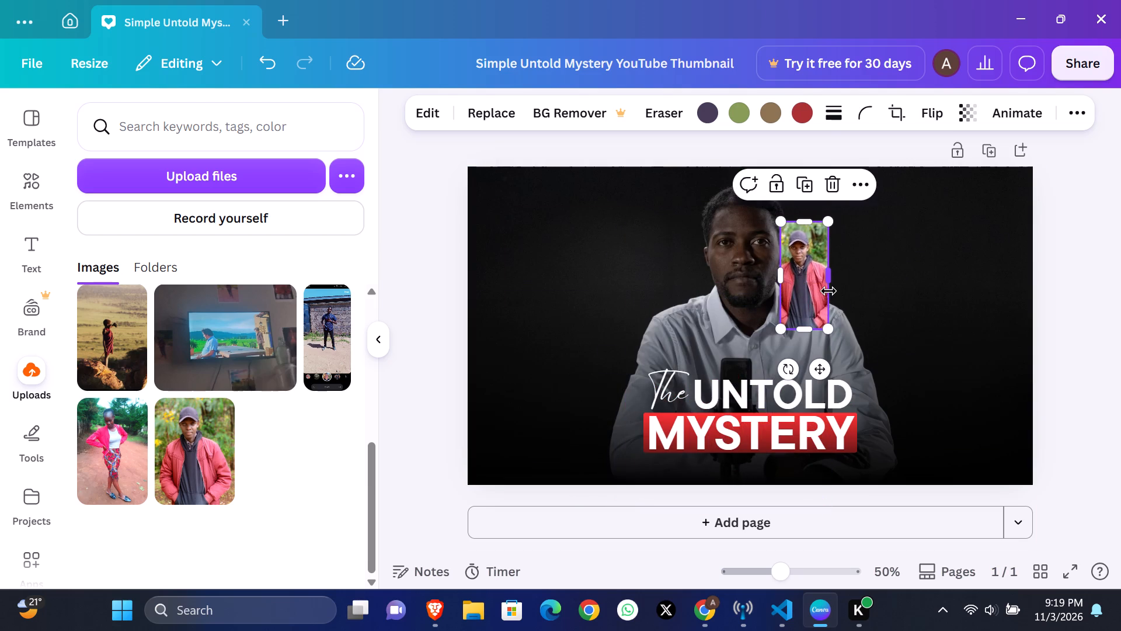
left_click_drag(828, 278, 975, 284)
double_click(975, 284)
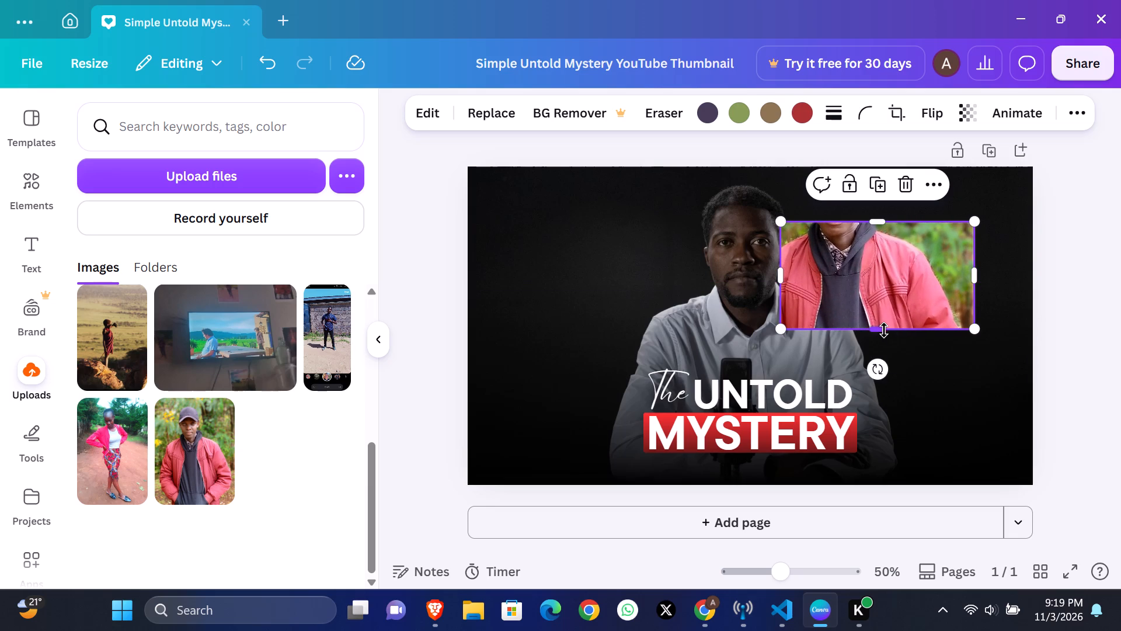
left_click_drag(879, 328, 940, 437)
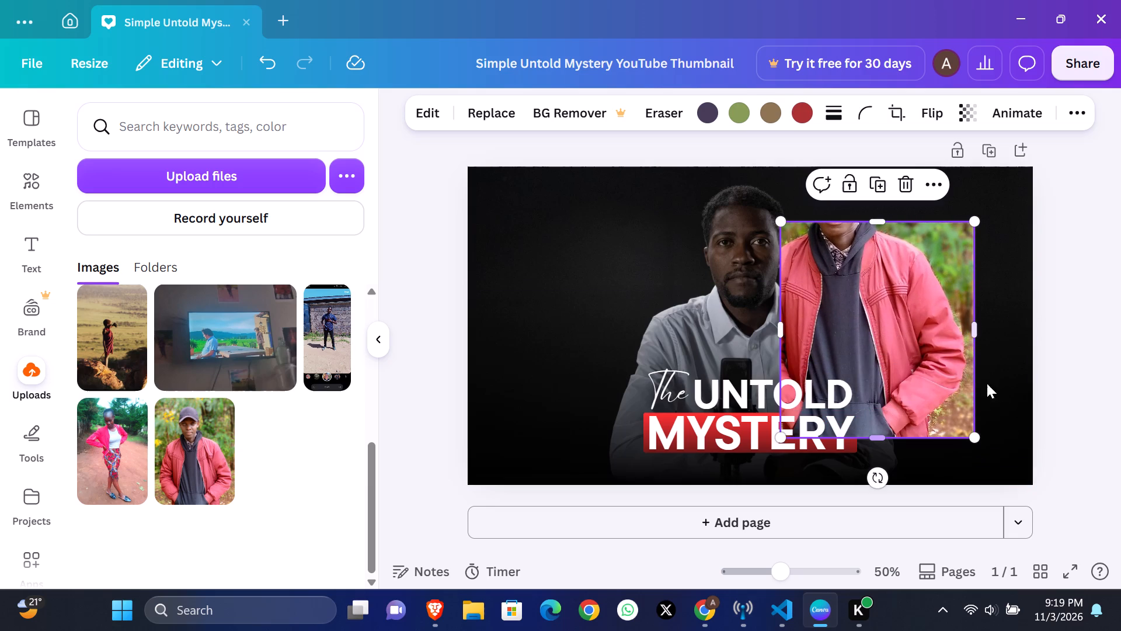
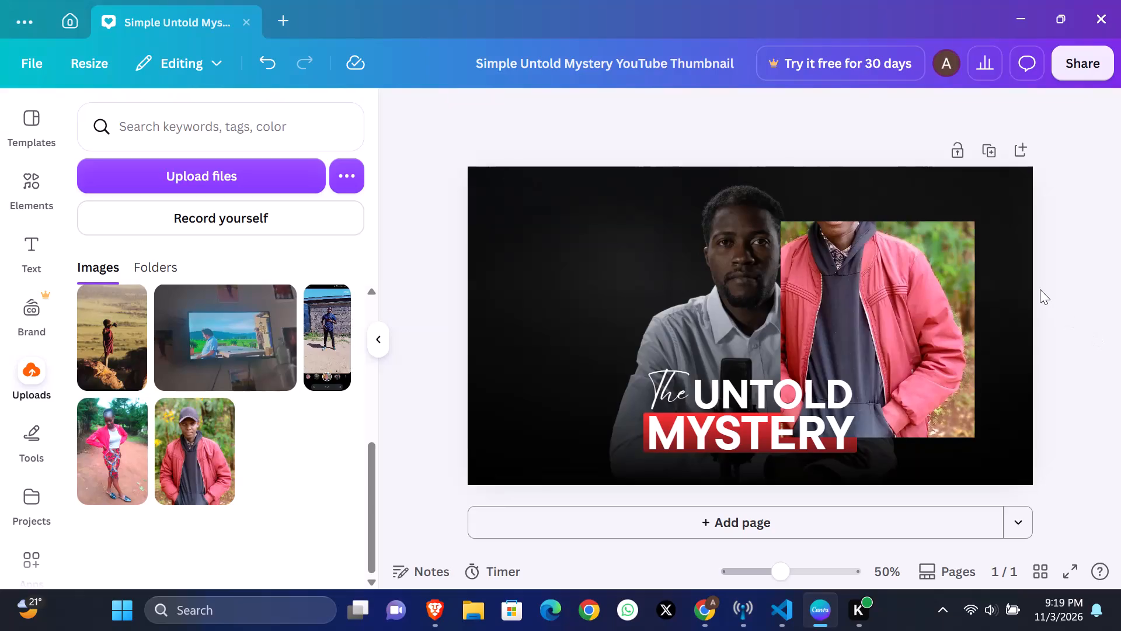
Delete the background photo of the seated man with the microphone from the thumbnail.
double_click(979, 273)
double_click(979, 273)
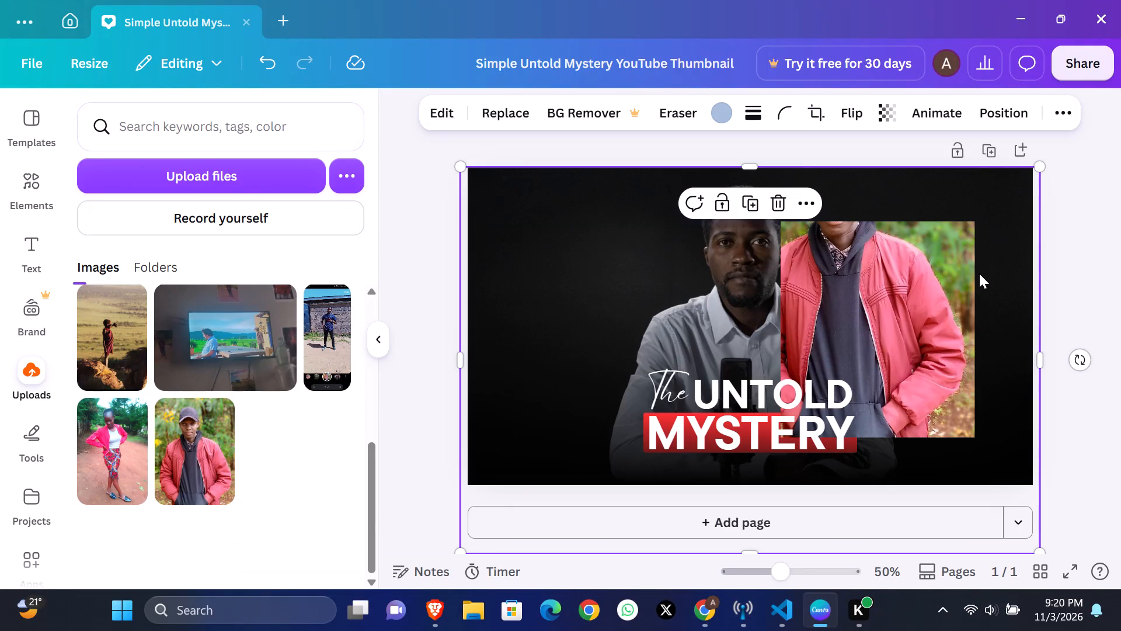
double_click(1011, 256)
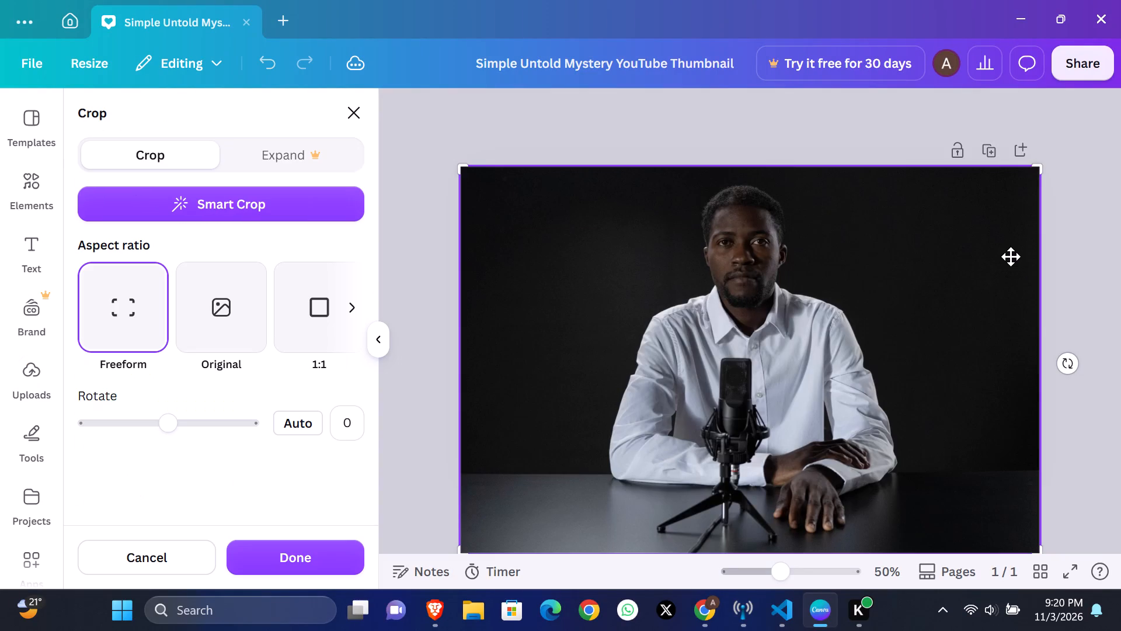
right_click(993, 247)
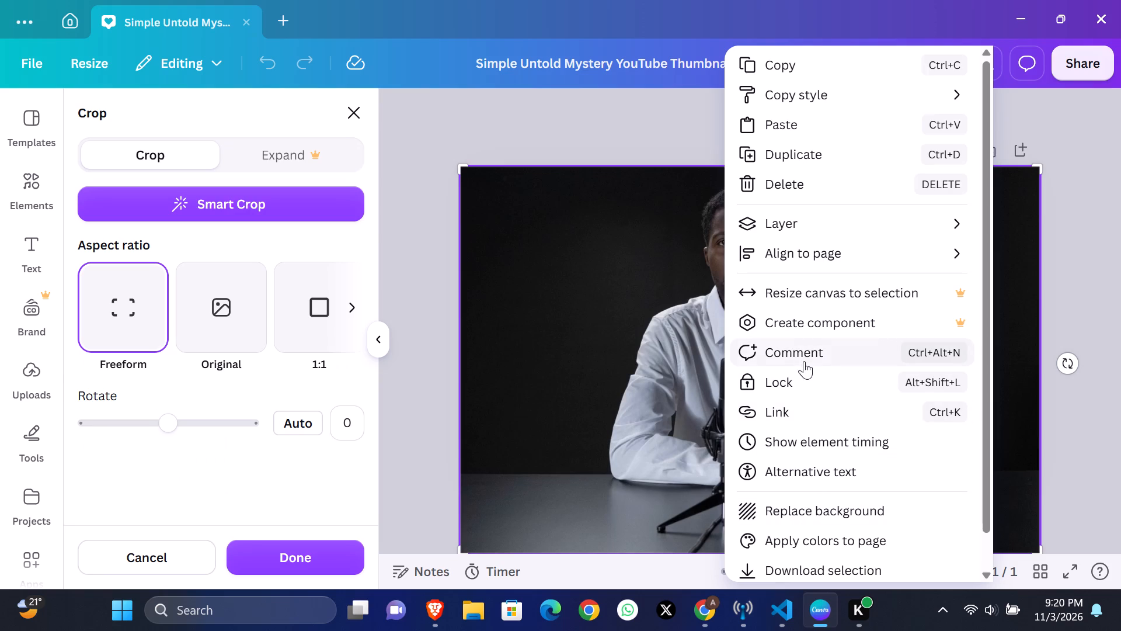
left_click(825, 184)
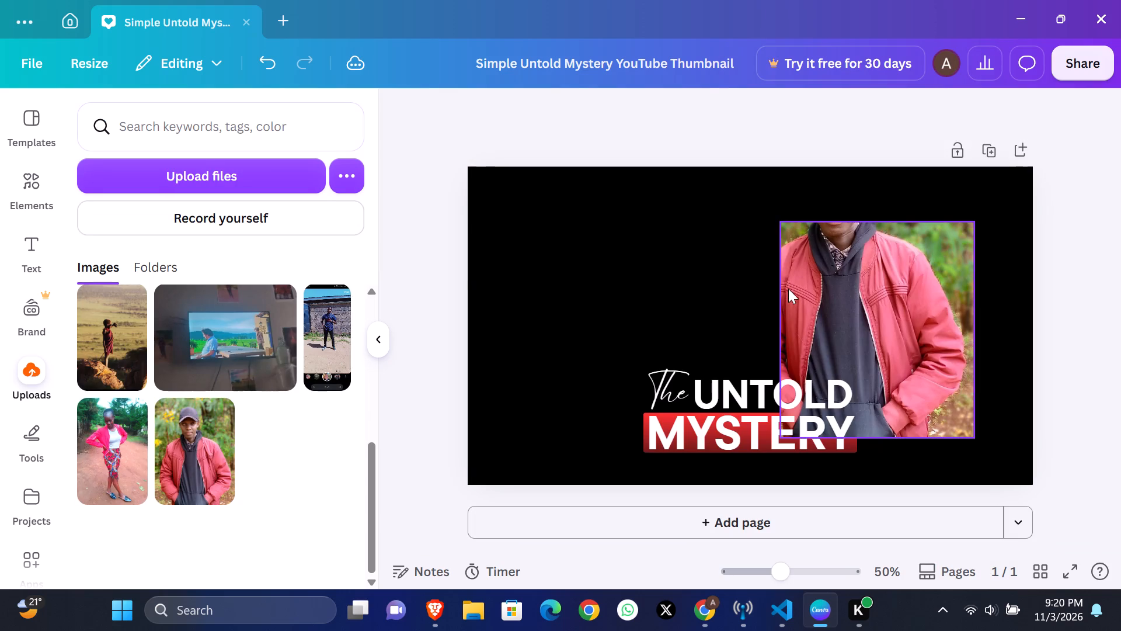
Enlarge the red-jacket photo's frame outward on all sides until it covers the whole thumbnail page.
double_click(734, 311)
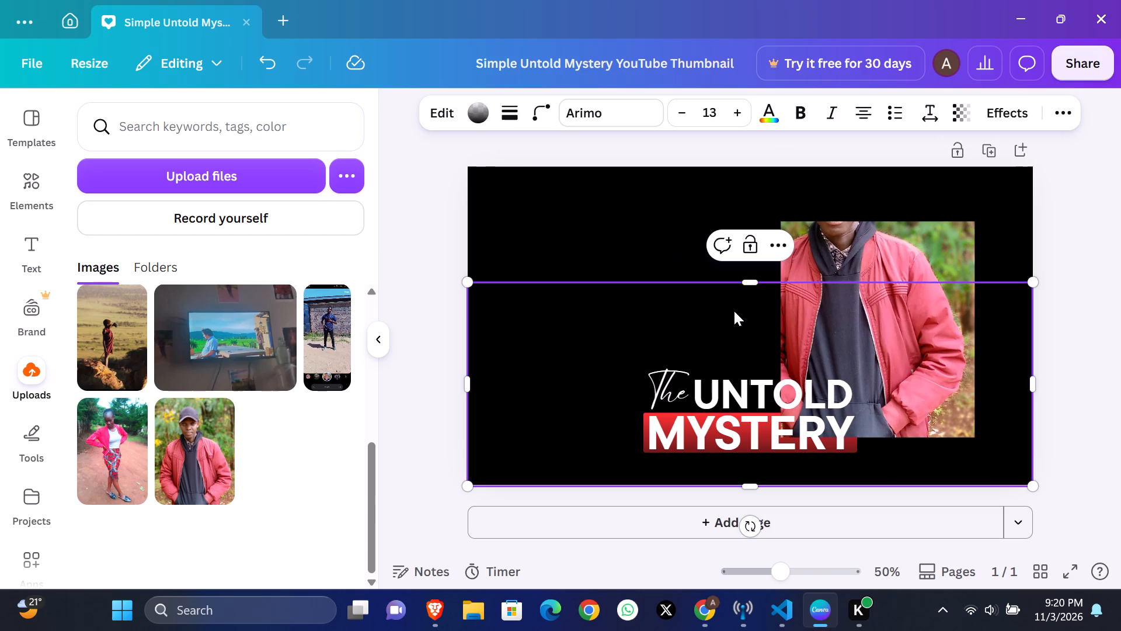
left_click(857, 242)
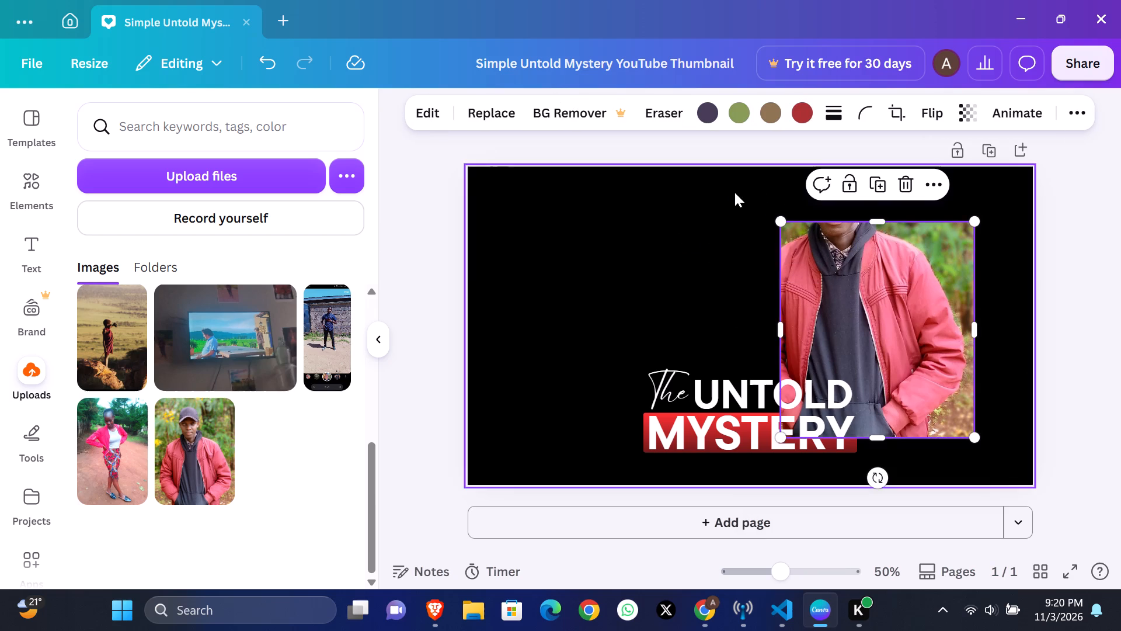
left_click_drag(778, 218, 699, 185)
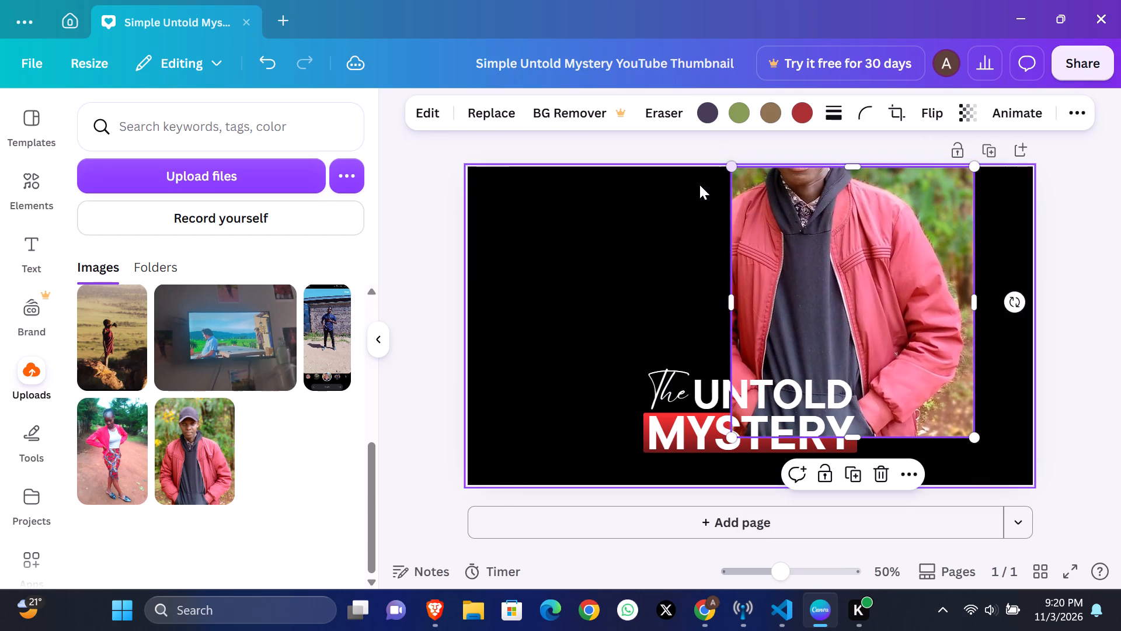
left_click_drag(731, 299, 562, 313)
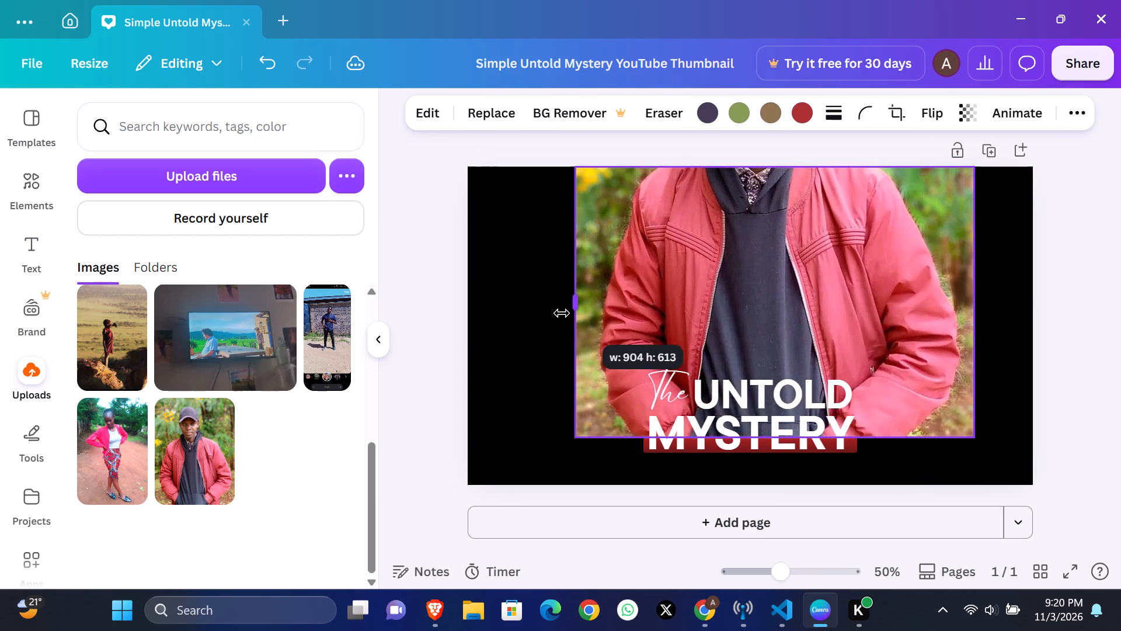
left_click_drag(562, 313, 464, 353)
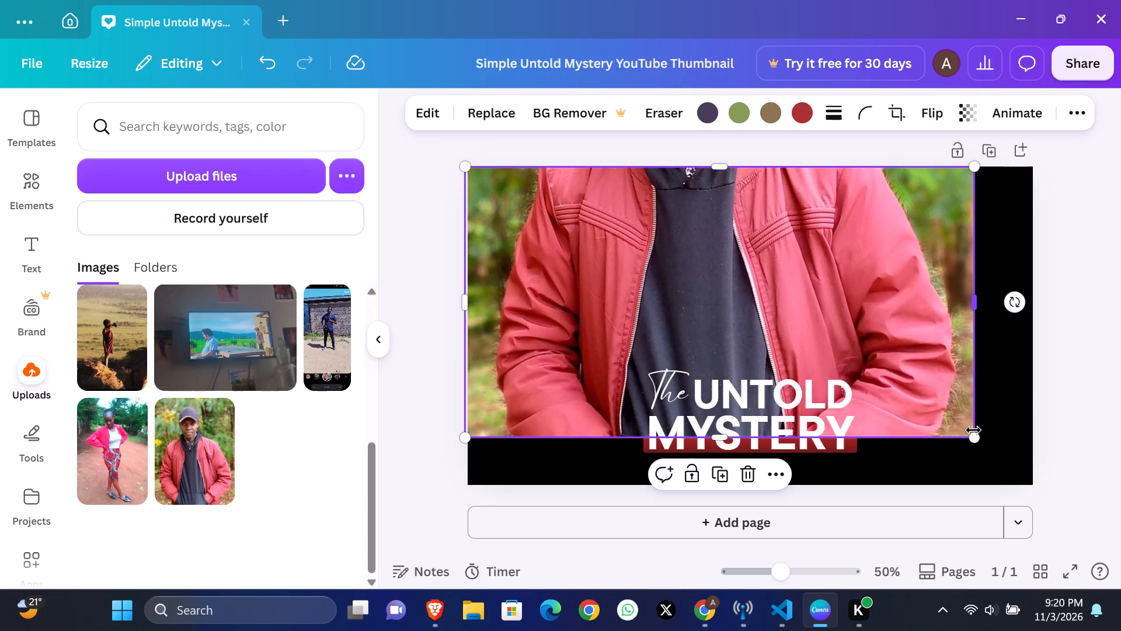
left_click_drag(973, 430, 1027, 496)
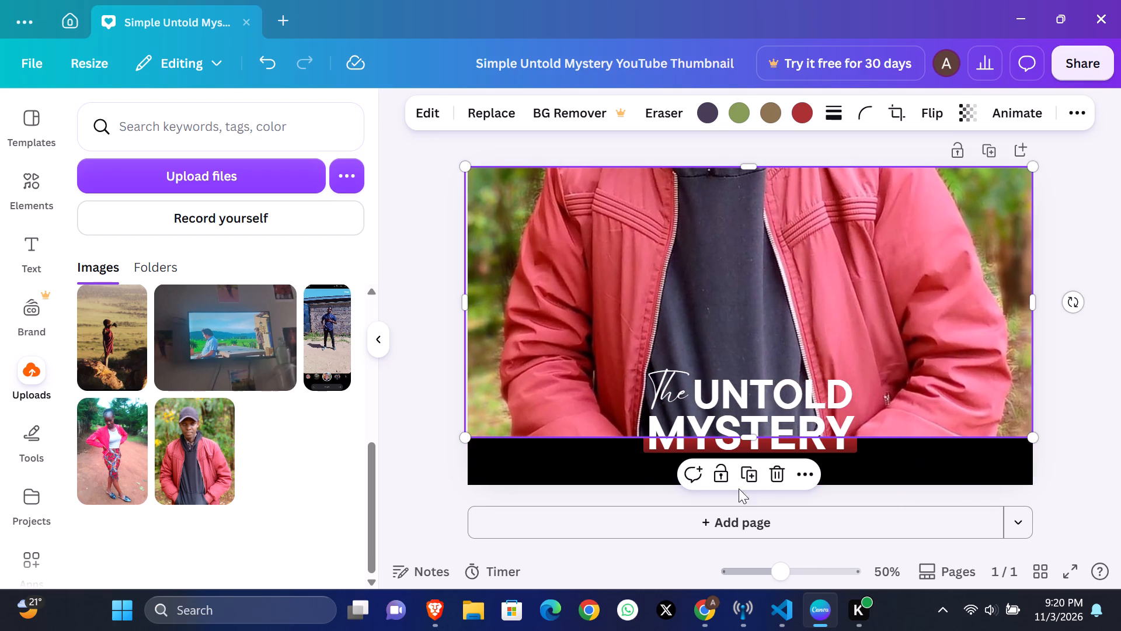
left_click_drag(754, 439, 754, 471)
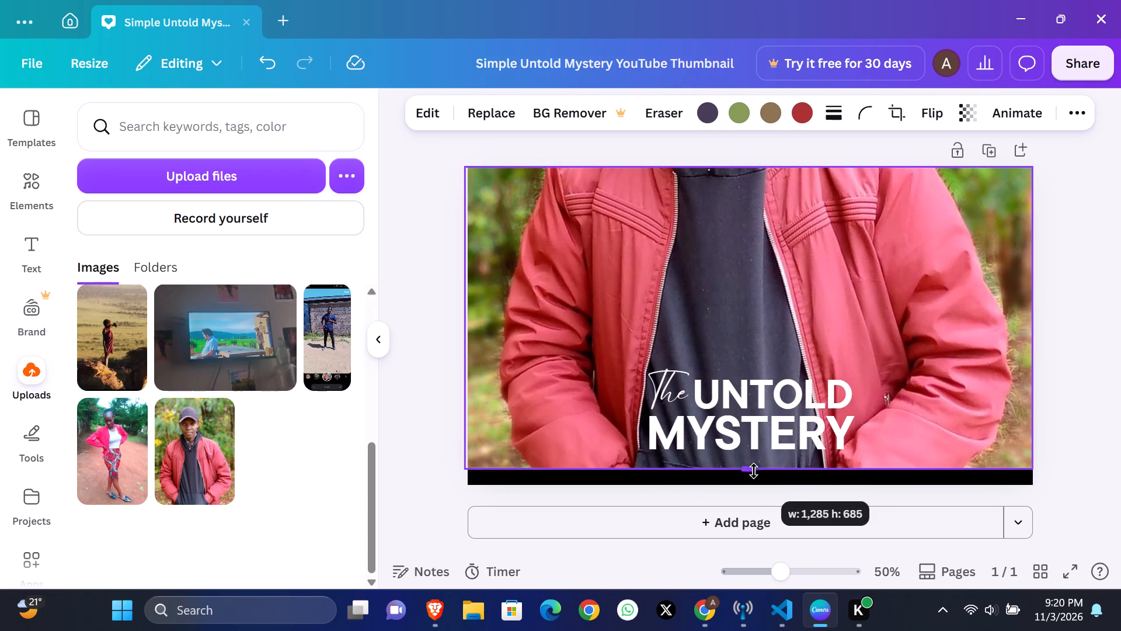
left_click_drag(754, 471, 754, 483)
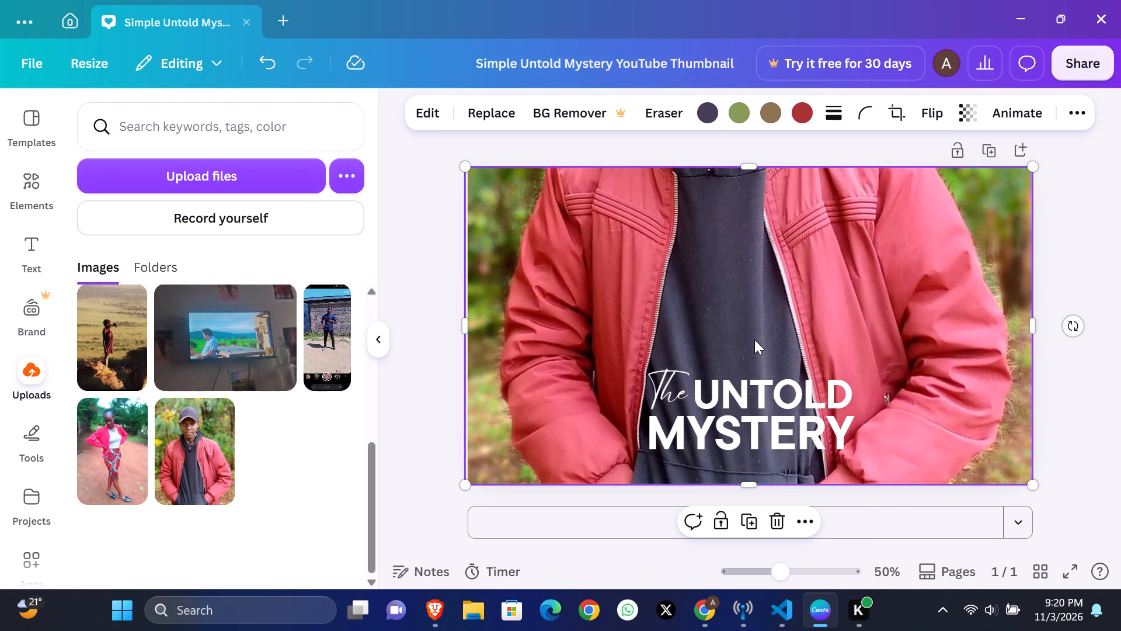
Shift the red-jacket photo downward within its crop frame so the man's lower face and collar show.
triple_click(754, 339)
double_click(754, 339)
double_click(754, 339)
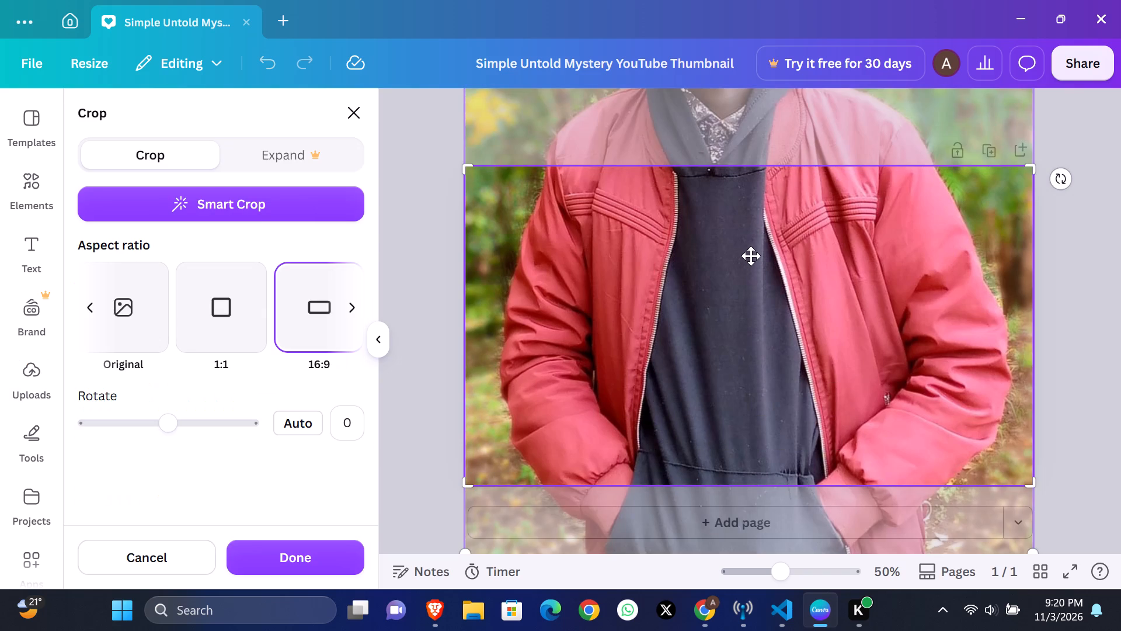
left_click(751, 256)
left_click_drag(751, 256, 903, 431)
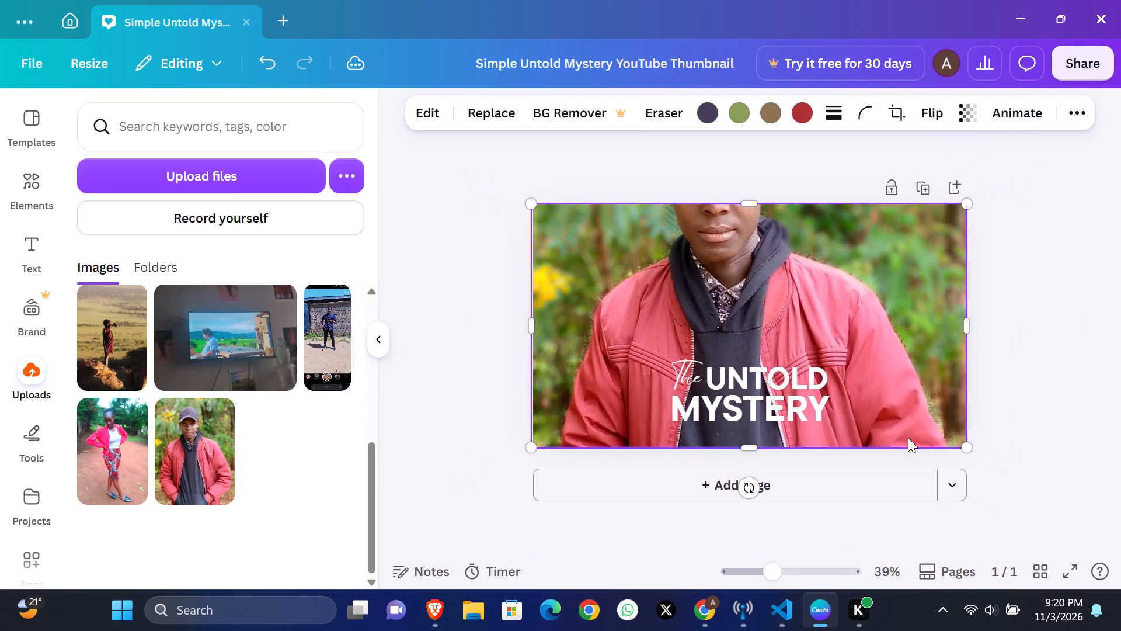
Reopen the red-jacket photo's crop and try to stretch the crop frame upward over the man's head.
double_click(751, 282)
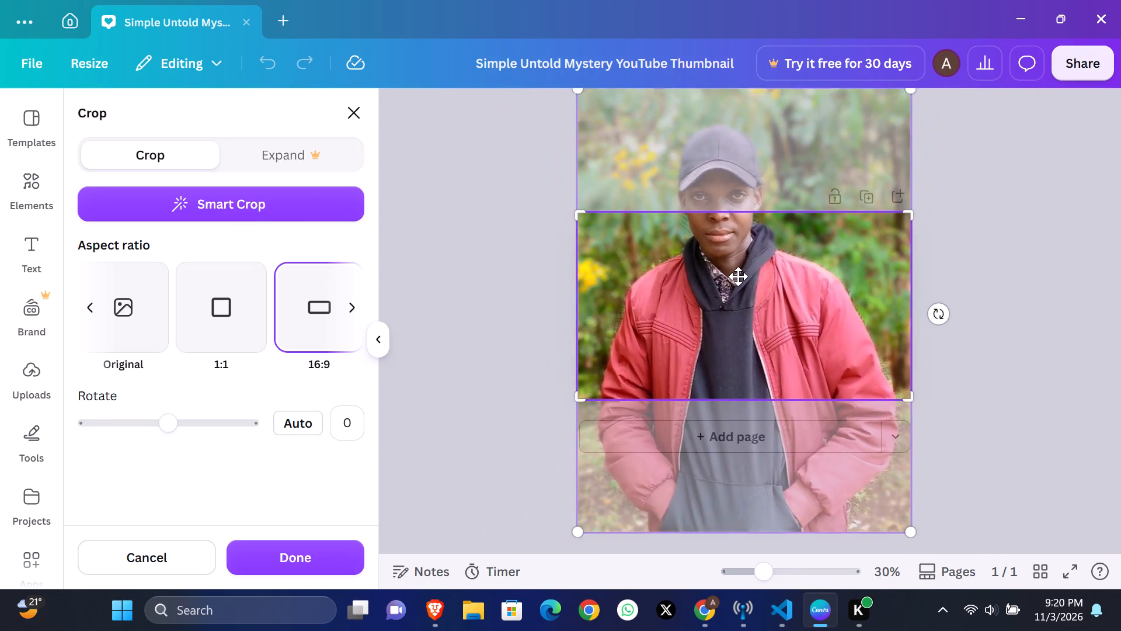
scroll(744, 291, "up", 1)
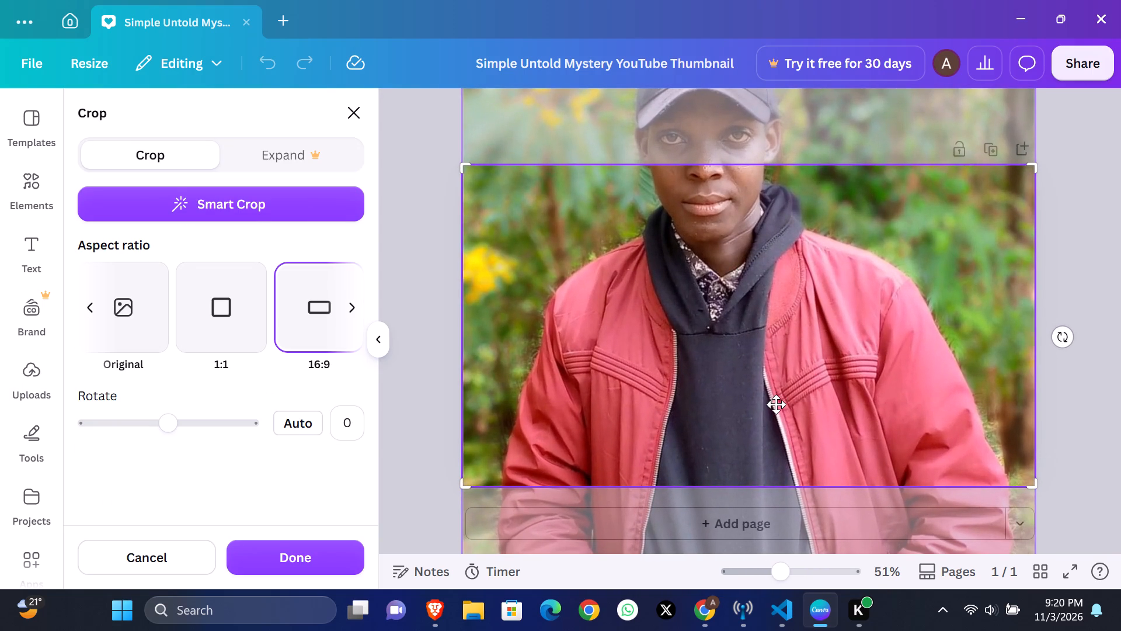
scroll(776, 404, "up", 4)
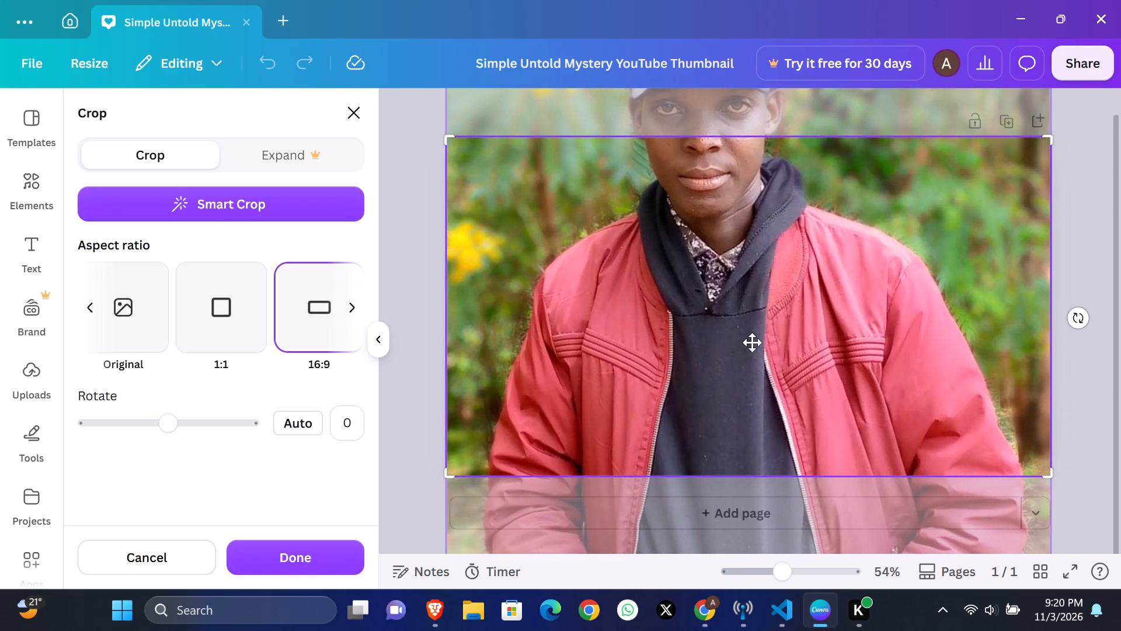
left_click(752, 344)
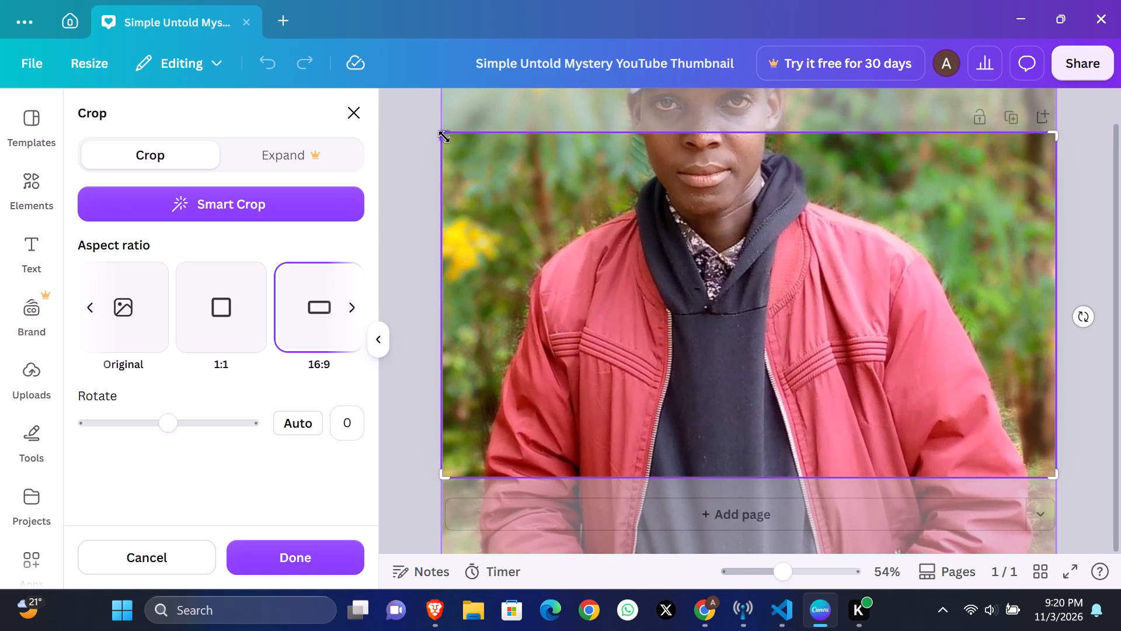
left_click_drag(444, 138, 521, 9)
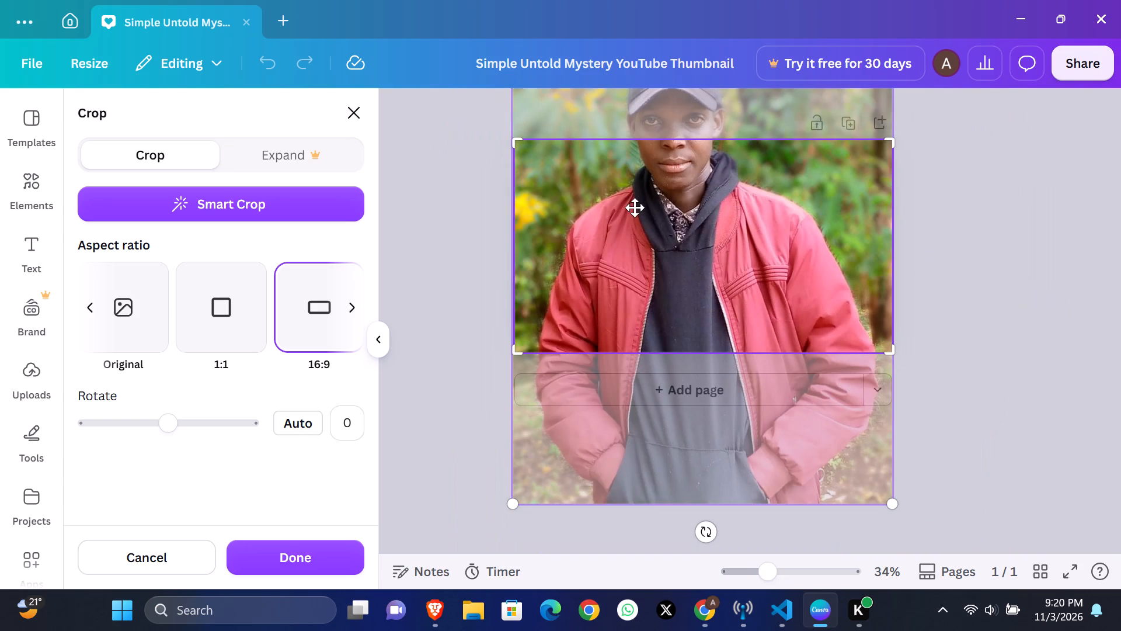
scroll(635, 207, "up", 4)
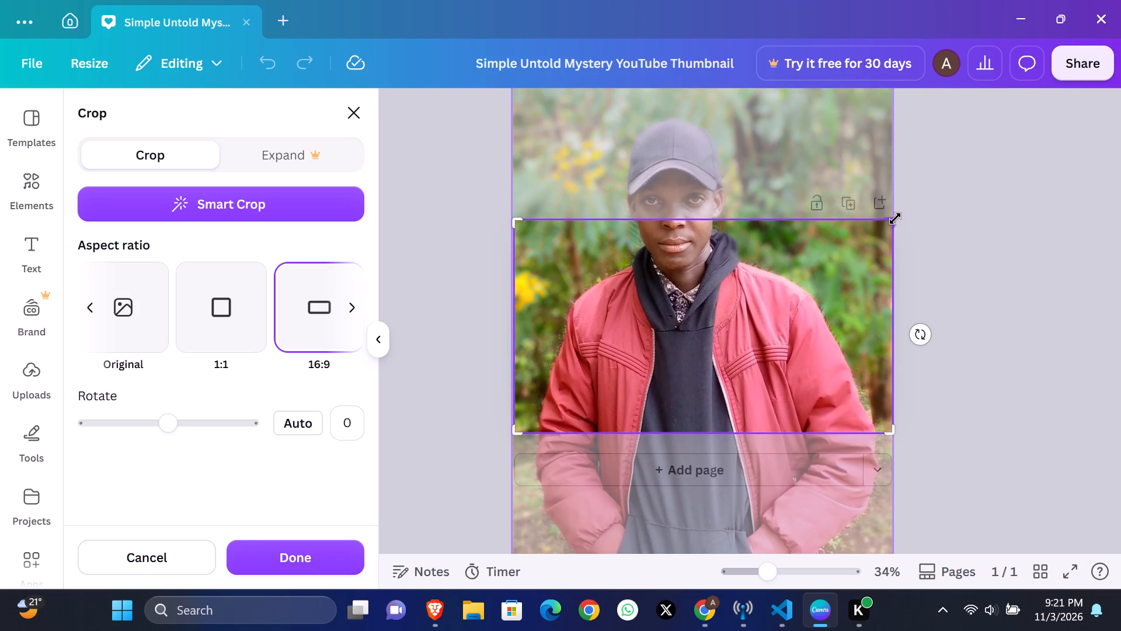
left_click_drag(895, 219, 839, 88)
Reposition the photo within its 16:9 crop so the man's cap, face and shoulders fill the frame, and apply the crop.
left_click_drag(713, 231, 713, 380)
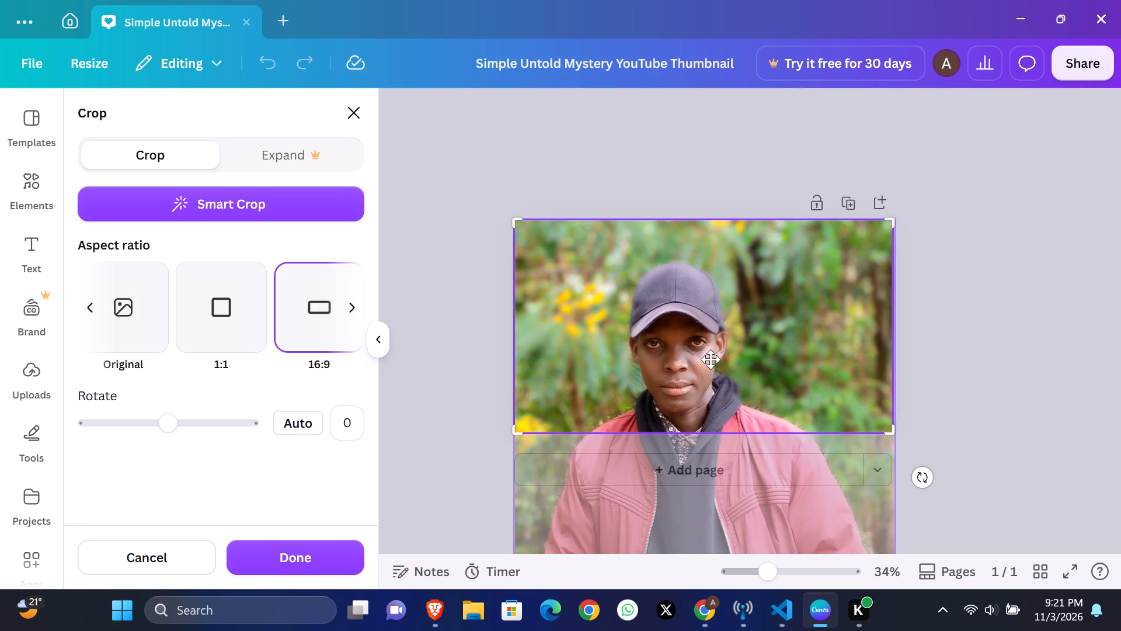
left_click_drag(711, 359, 701, 289)
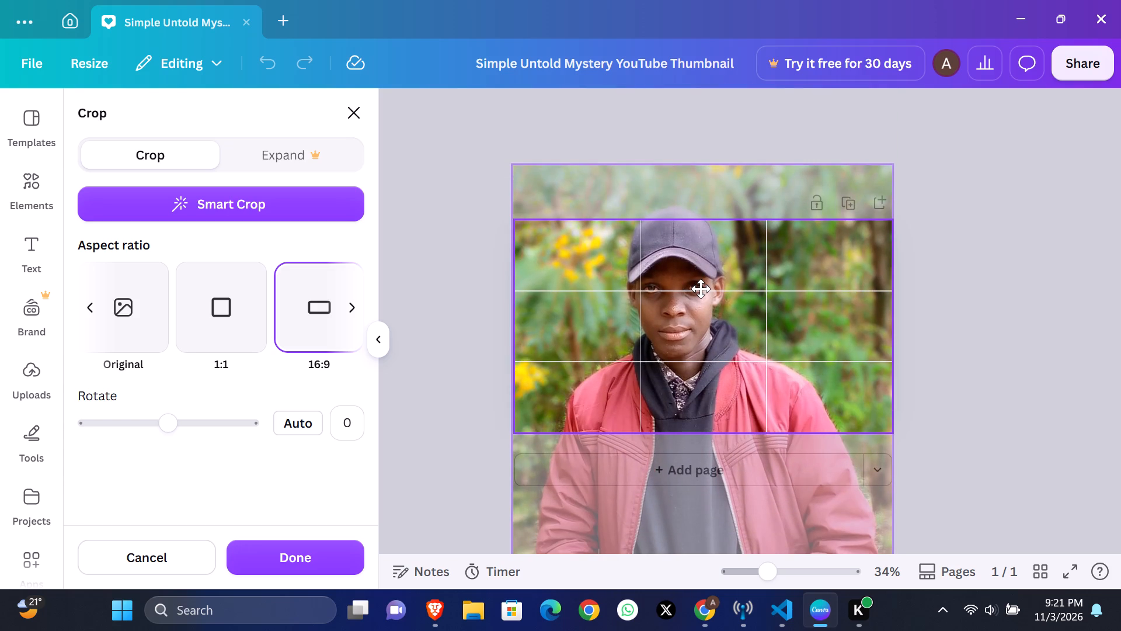
left_click_drag(701, 289, 852, 264)
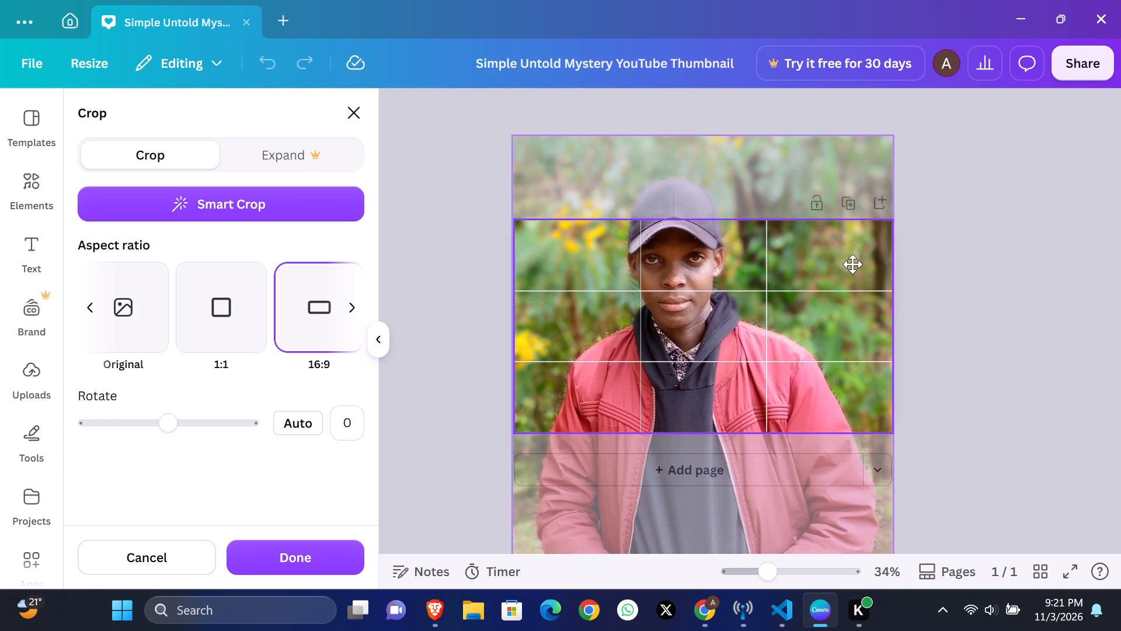
left_click_drag(852, 264, 859, 298)
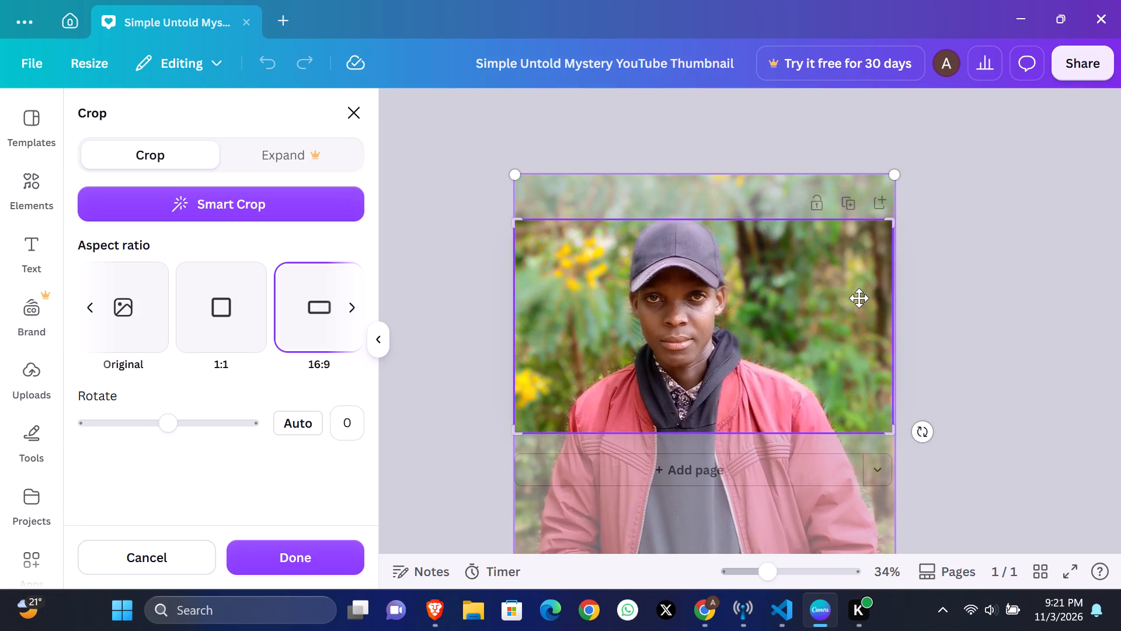
left_click(939, 307)
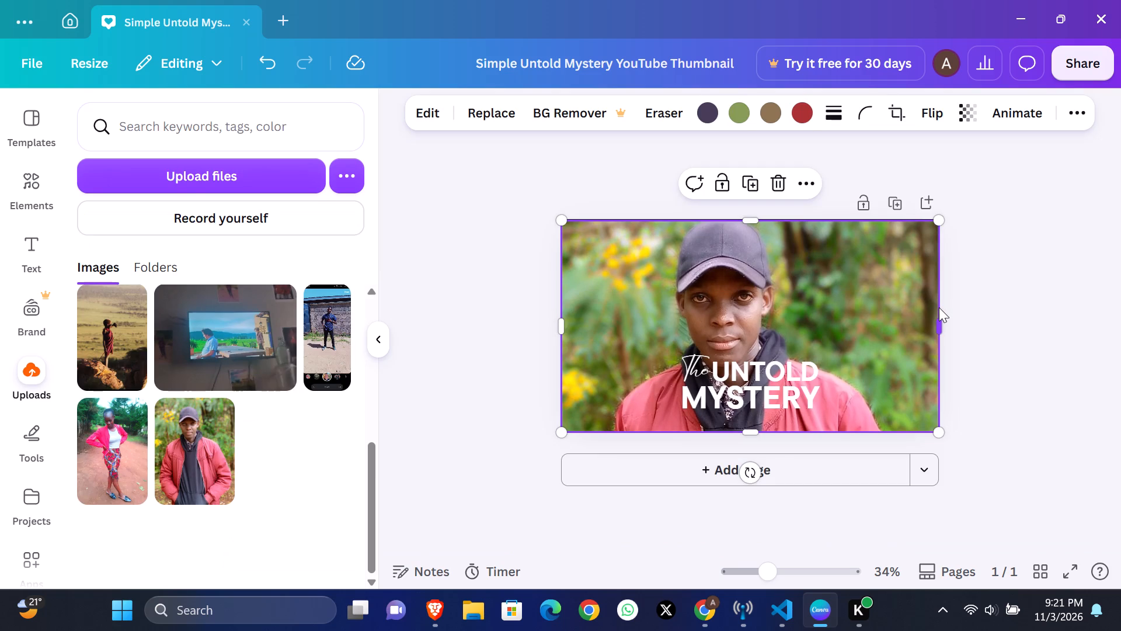
left_click(809, 334)
double_click(809, 334)
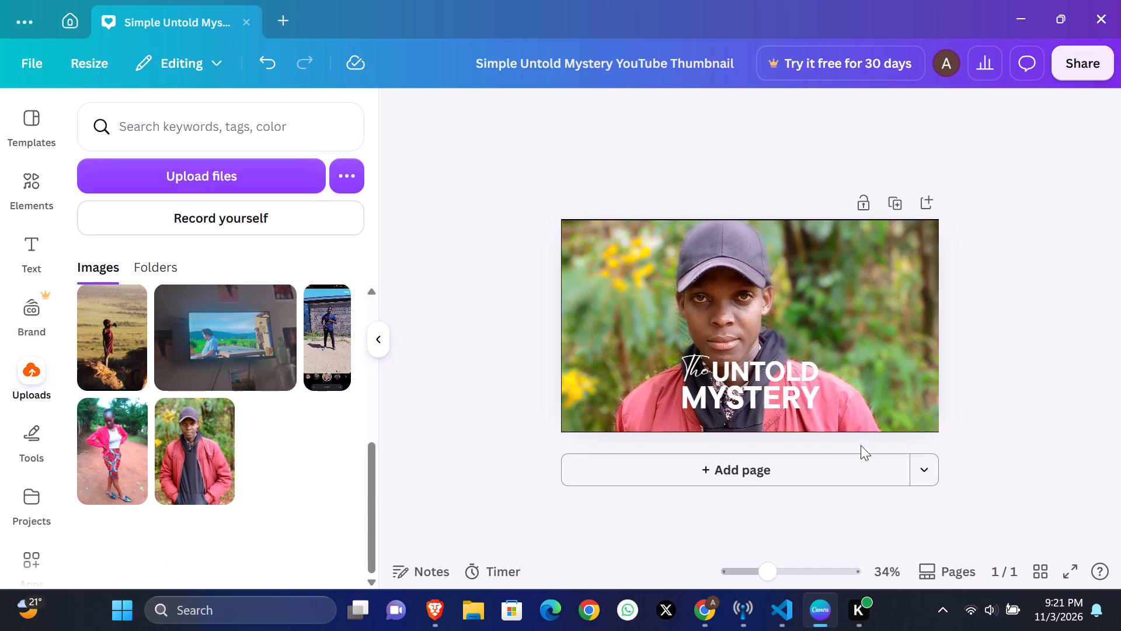
Add a second page and move the red-jacket photo from page 1 onto it, aligned with the page's top and side edges.
left_click(604, 477)
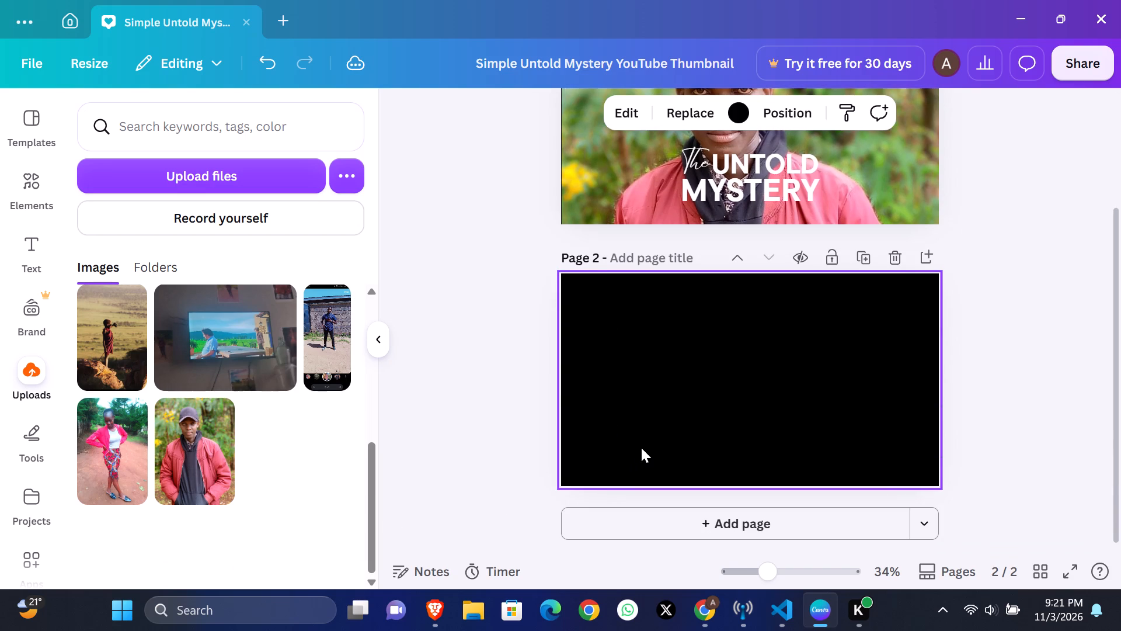
left_click(641, 448)
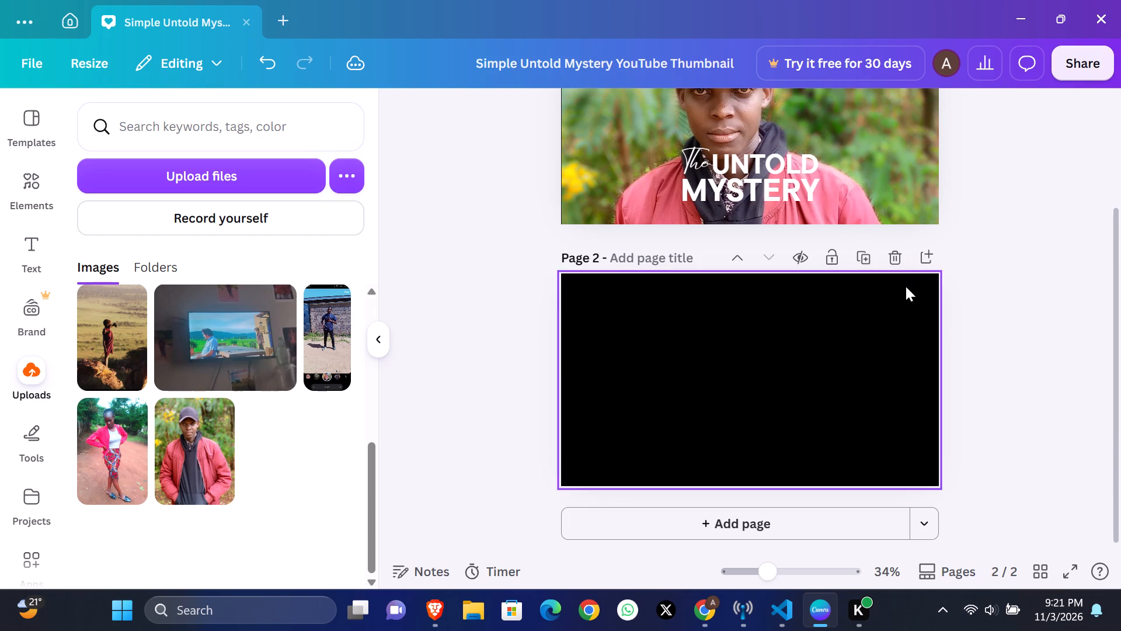
left_click_drag(833, 159, 826, 358)
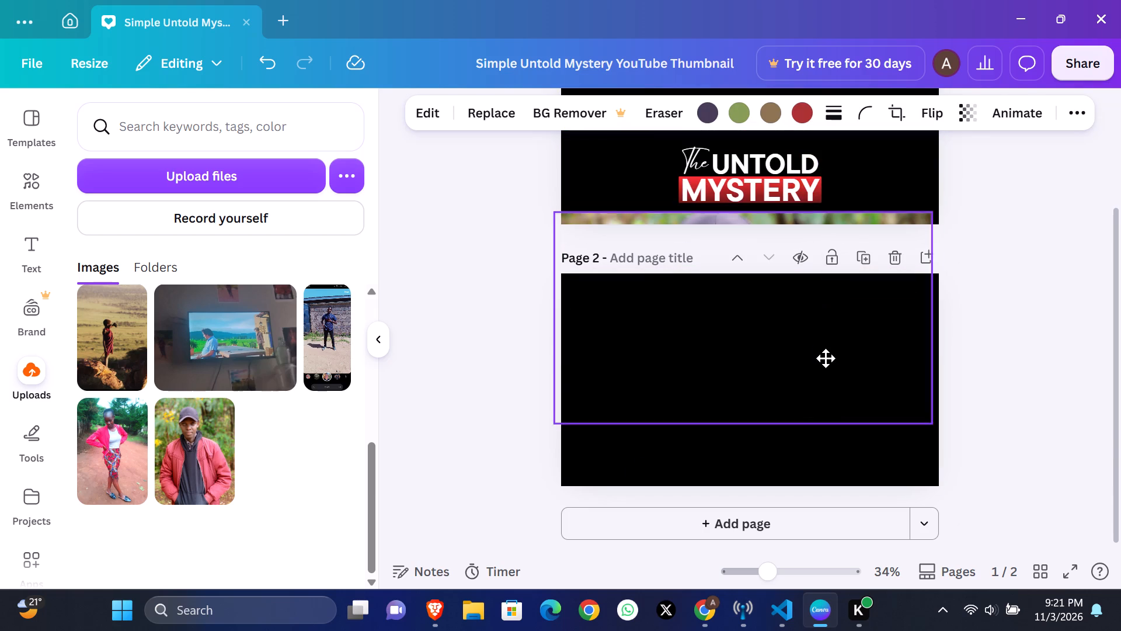
left_click_drag(826, 358, 832, 418)
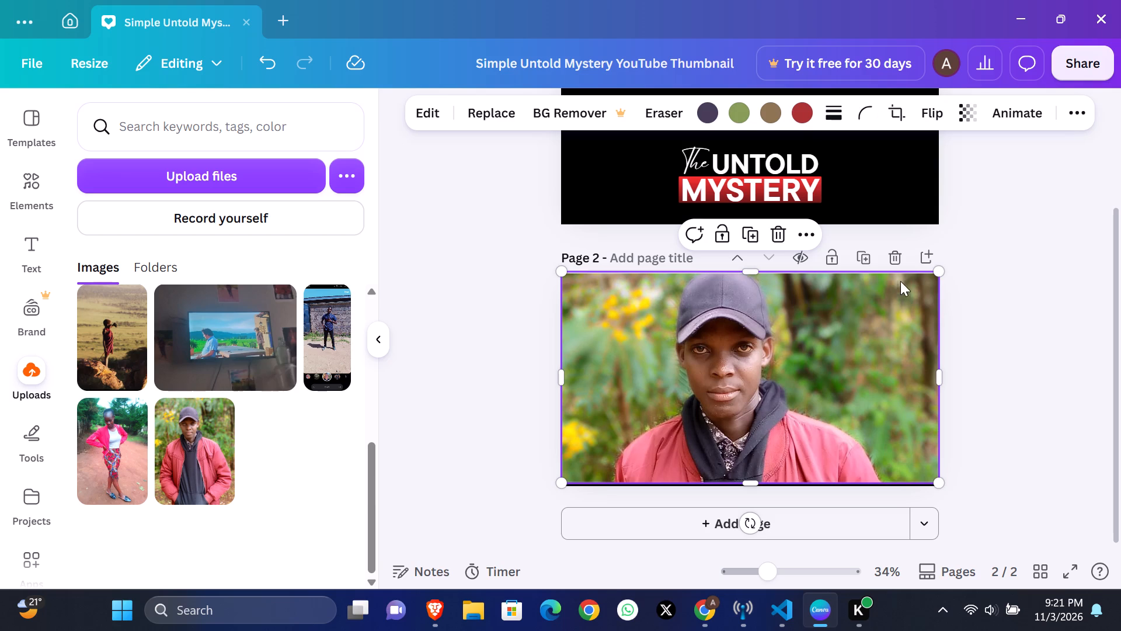
Move the MYSTERY and UNTOLD texts from page 1 onto the man's chest and chin on page 2, with UNTOLD above MYSTERY.
left_click_drag(796, 195, 810, 371)
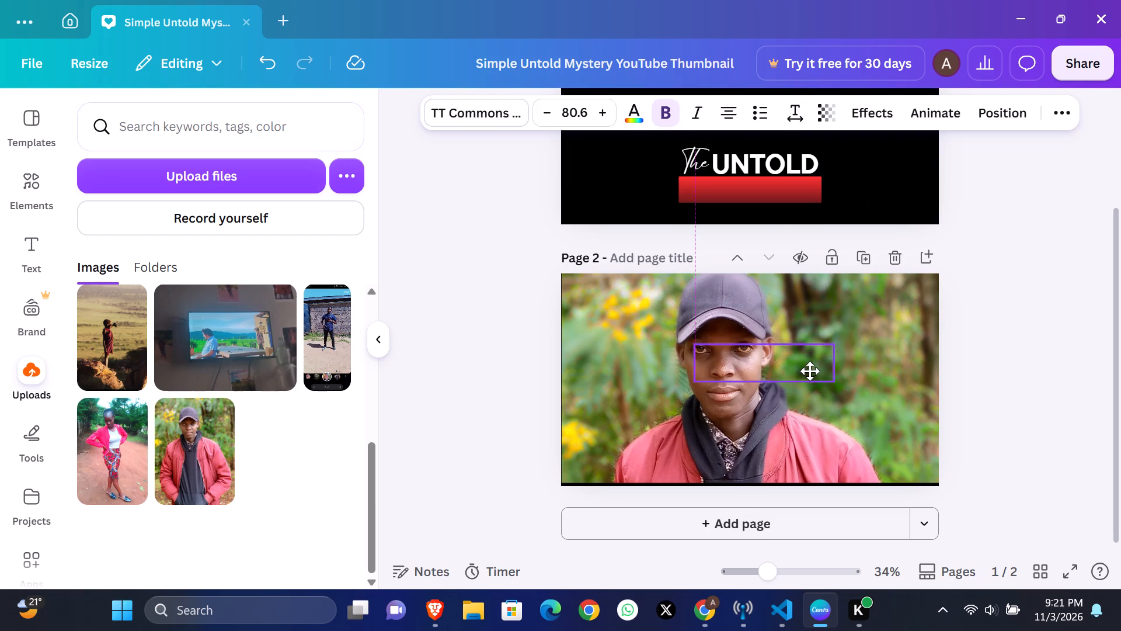
left_click_drag(810, 371, 813, 448)
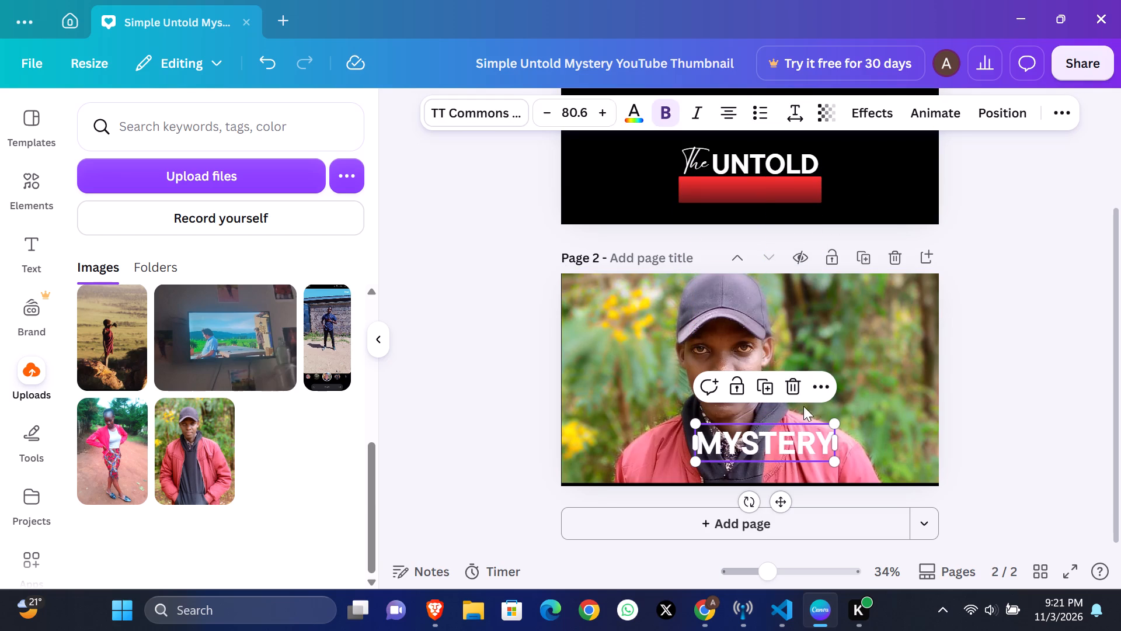
left_click_drag(778, 163, 769, 396)
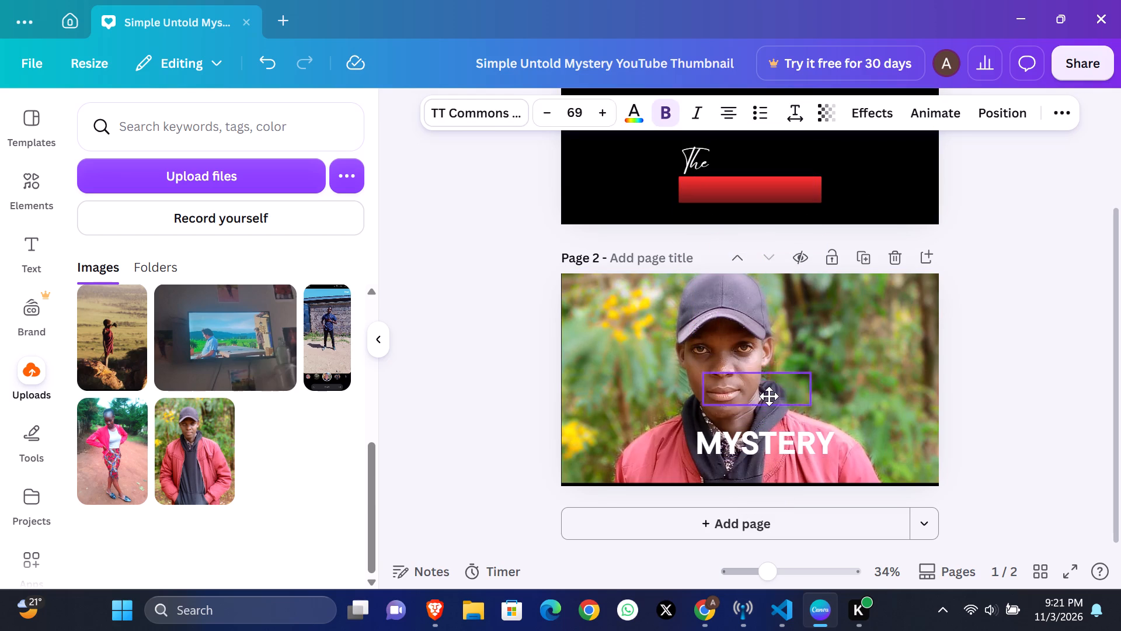
left_click_drag(769, 396, 768, 397)
Move the red gradient bar from page 1 onto page 2, placing it over the MYSTERY text.
left_click_drag(749, 186, 749, 227)
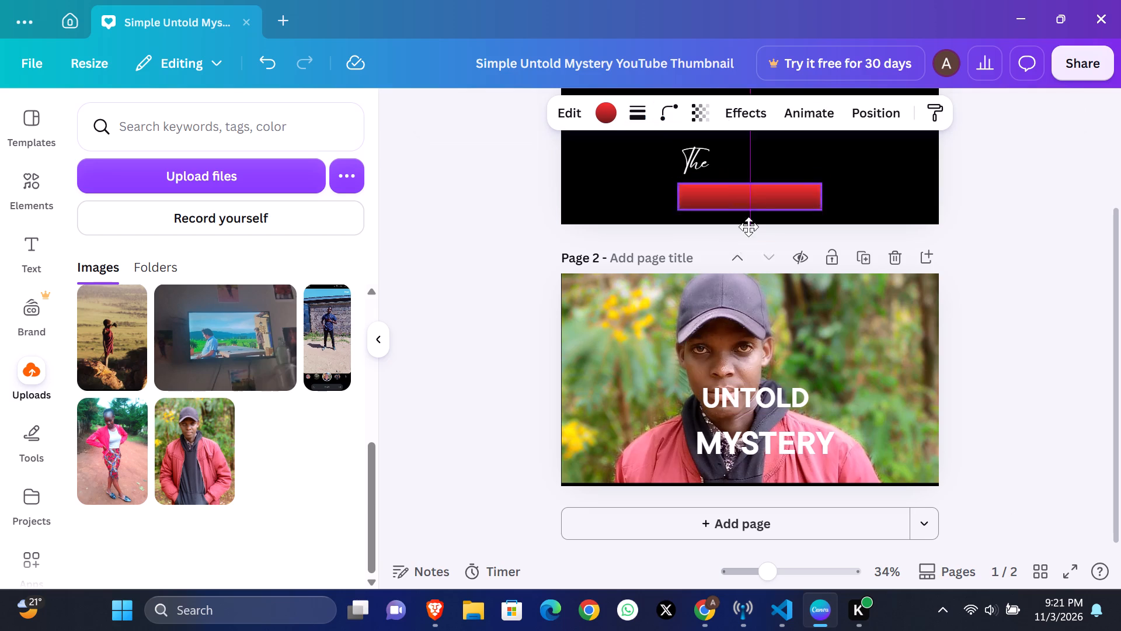
left_click_drag(749, 227, 765, 443)
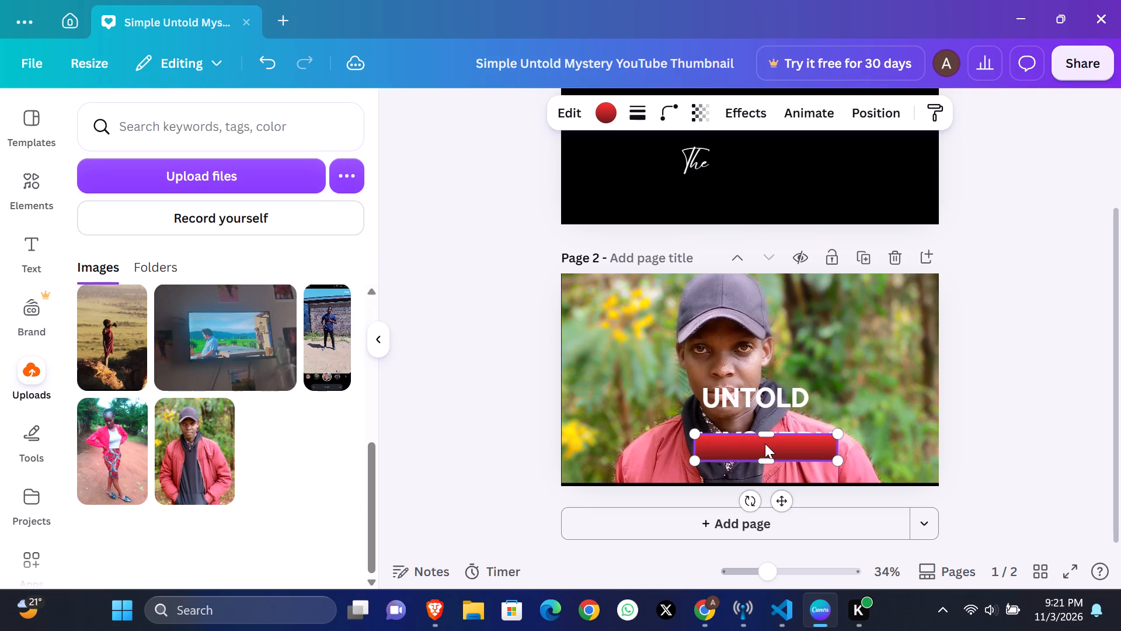
double_click(1038, 201)
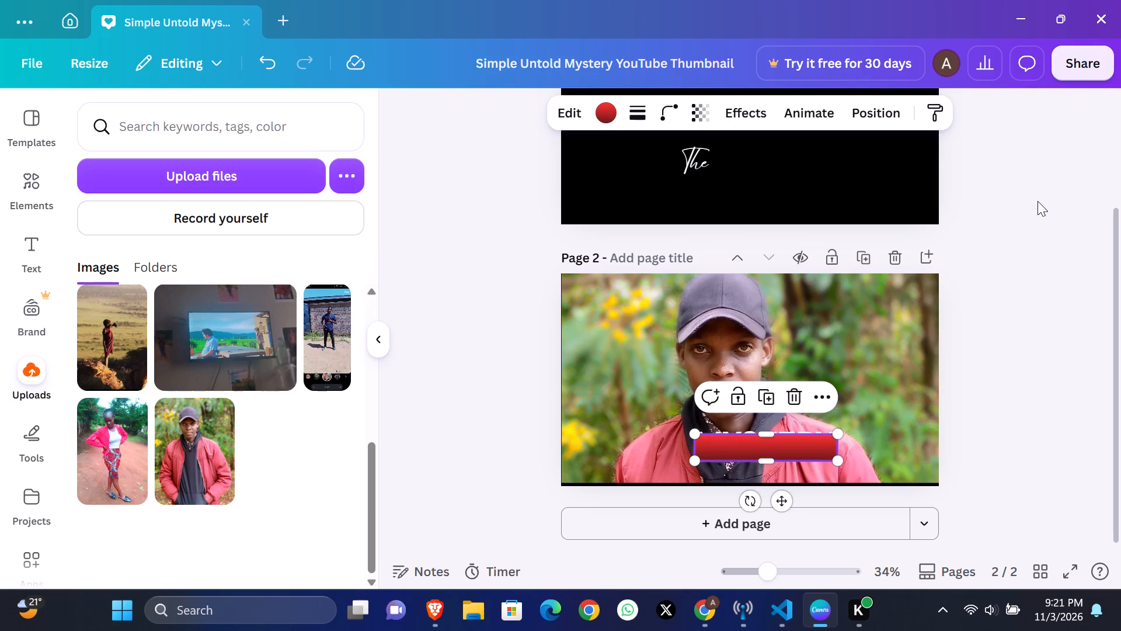